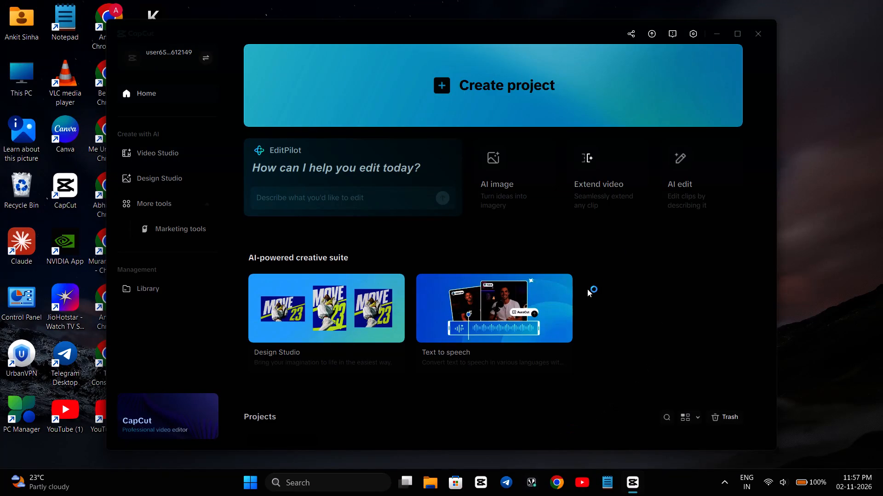
Open the existing project 1026 from the project list.
scroll(587, 289, down, 2)
scroll(397, 336, down, 3)
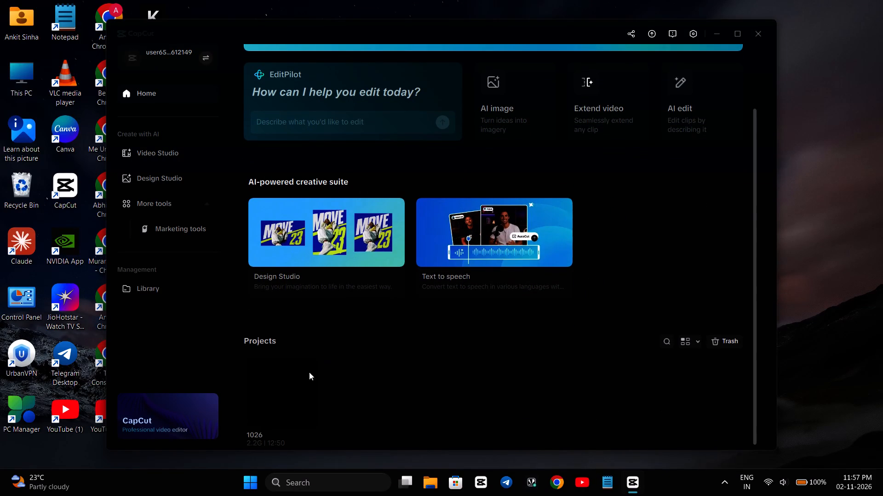
click(281, 401)
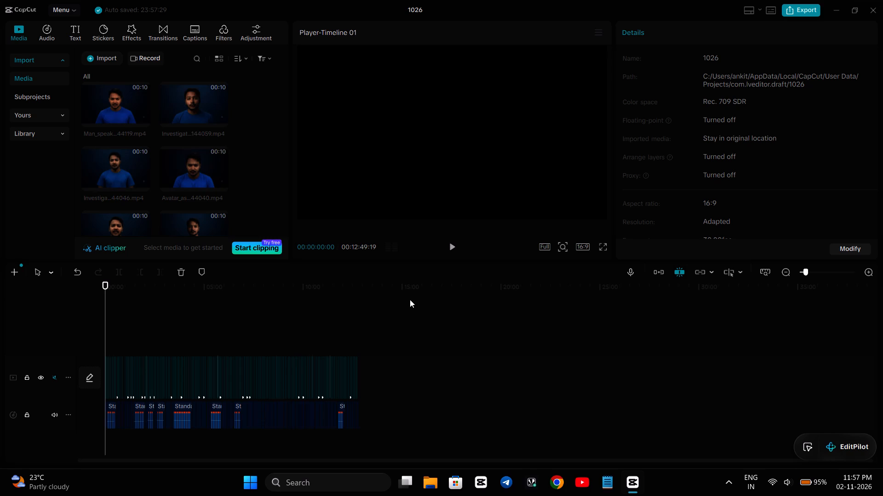
Preview the opening of the timeline from its start through the protest footage into the Documentary_video_production clip.
click(451, 246)
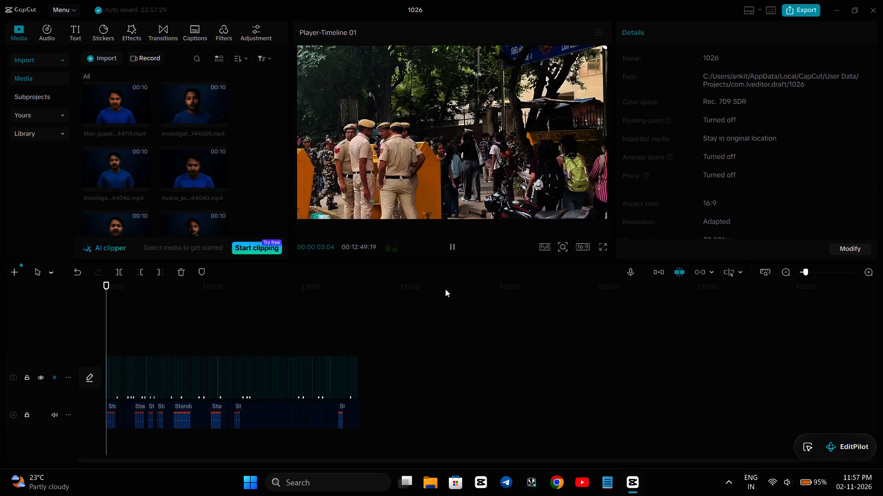
click(454, 247)
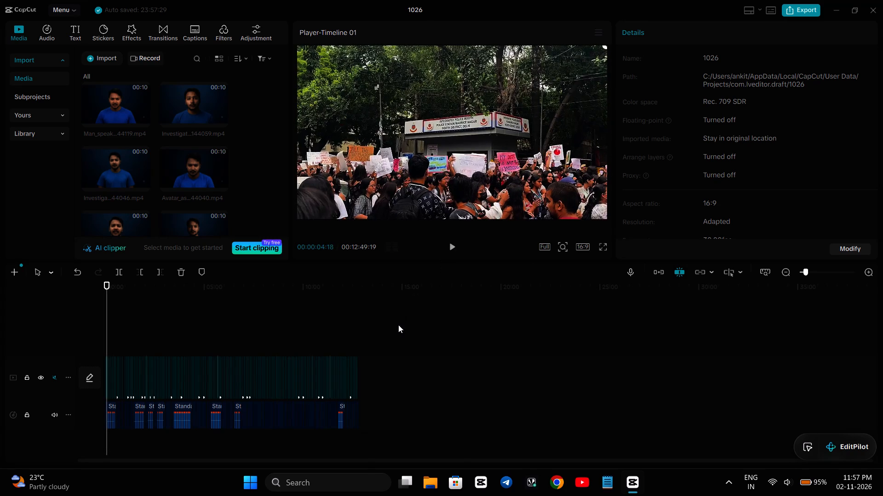
ctrl+scroll(398, 325, up, 9)
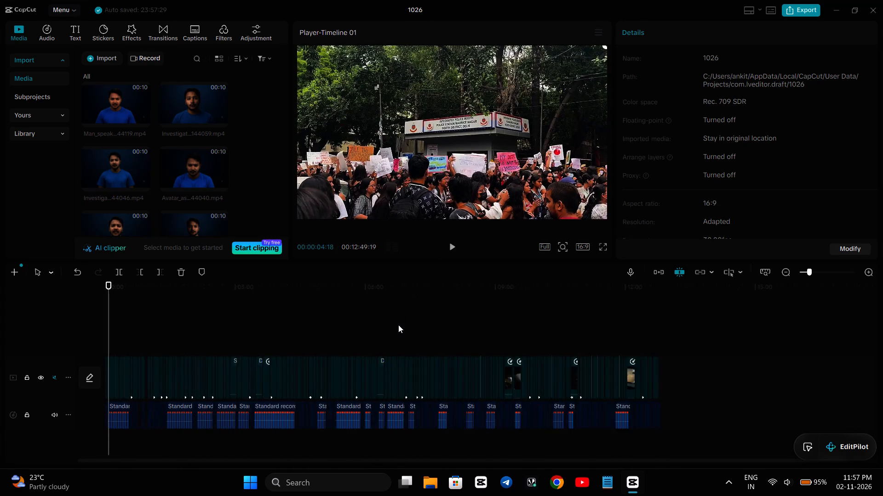
ctrl+scroll(398, 325, up, 7)
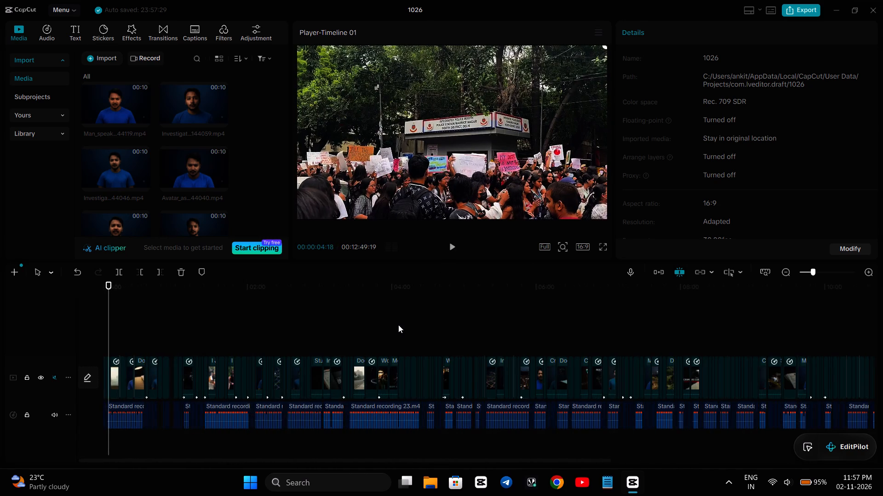
ctrl+scroll(398, 325, up, 6)
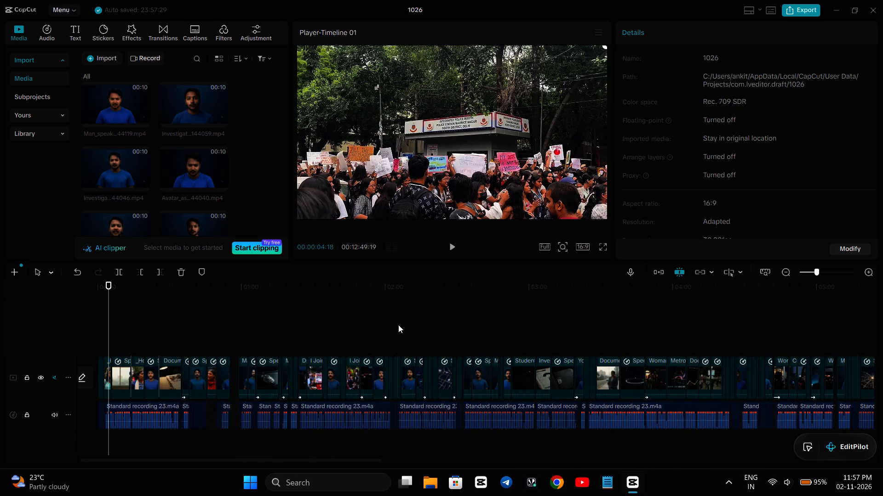
ctrl+scroll(398, 325, up, 7)
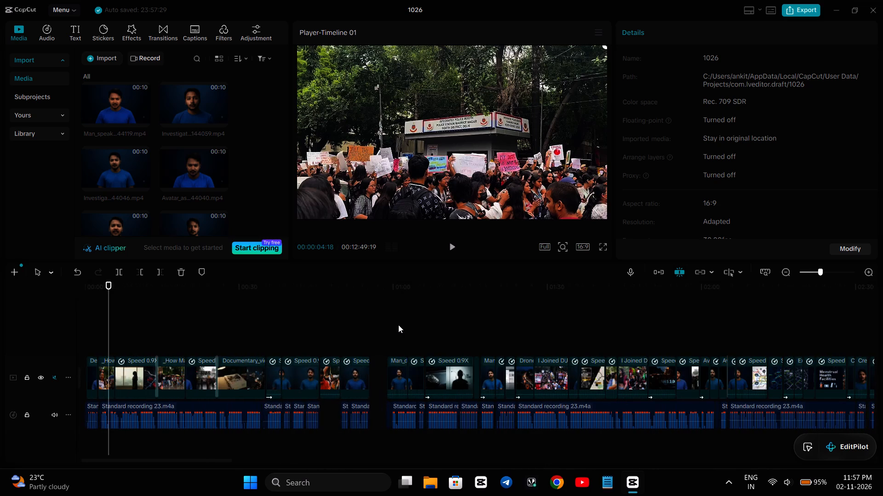
ctrl+scroll(398, 325, up, 10)
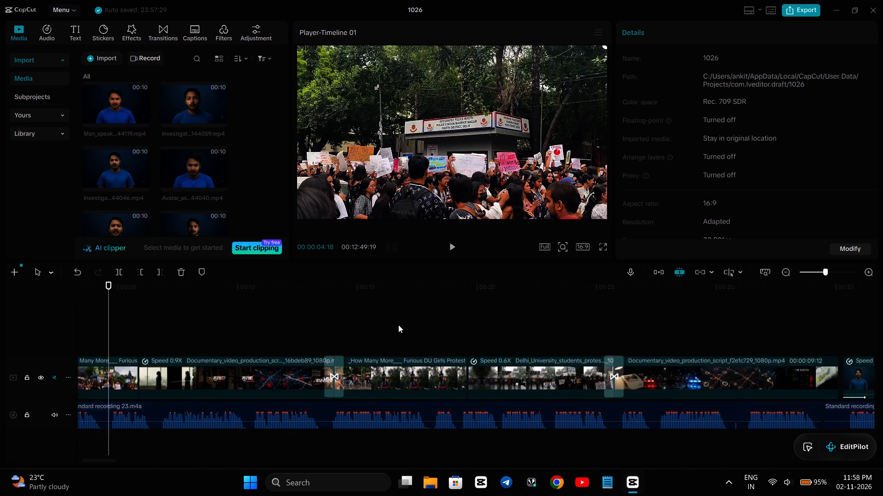
ctrl+scroll(398, 325, up, 9)
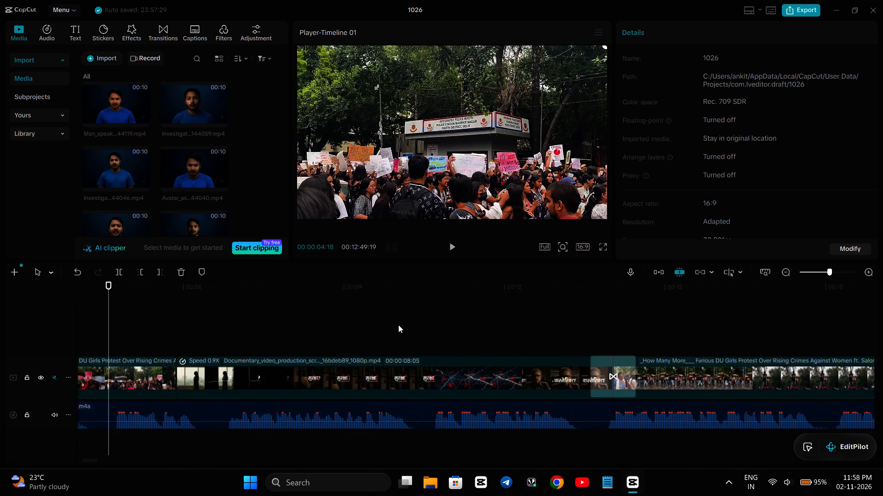
ctrl+scroll(398, 325, up, 3)
scroll(398, 325, up, 4)
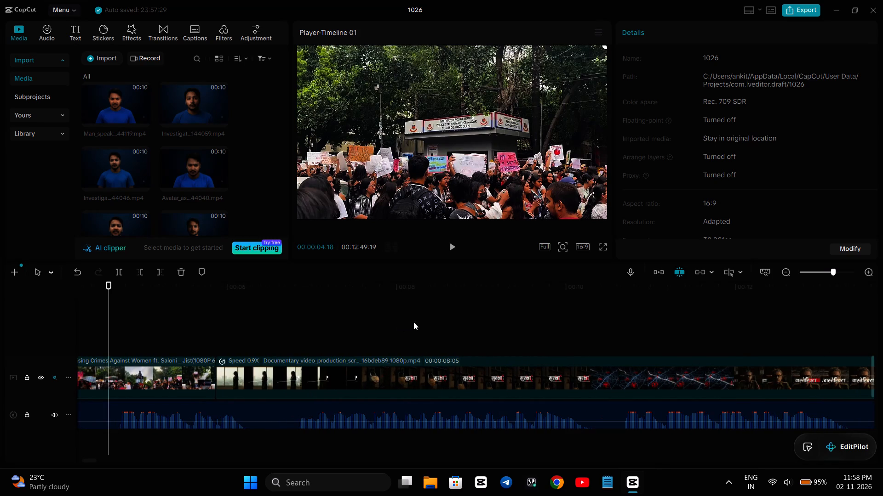
scroll(419, 320, right, 6)
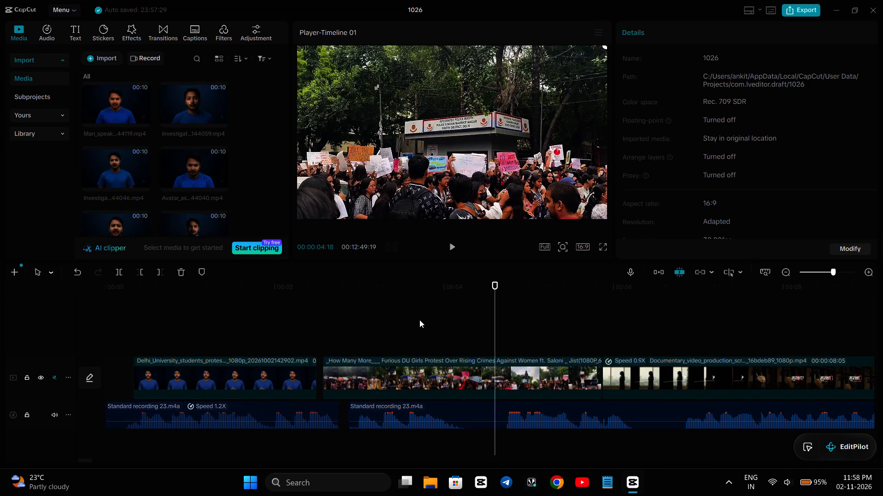
key(space)
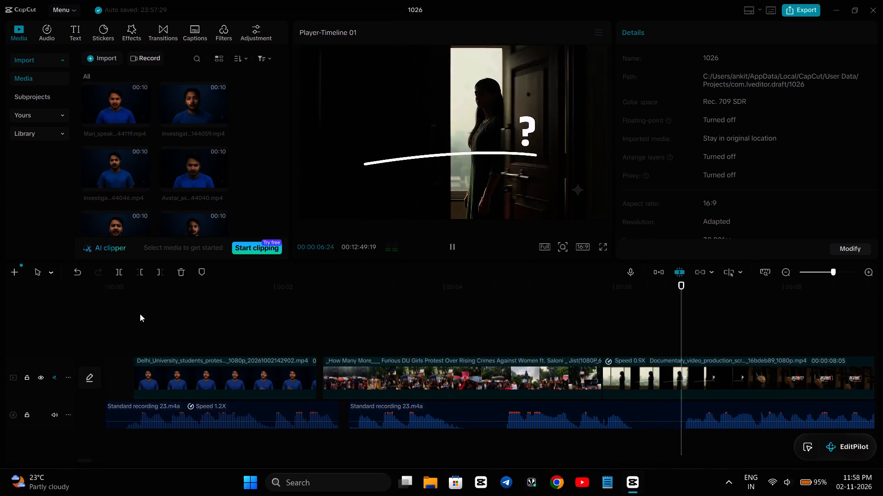
Replay the timeline from about 00:00:02:20, reviewing the protest clip and its changeover to the documentary clip.
click(331, 315)
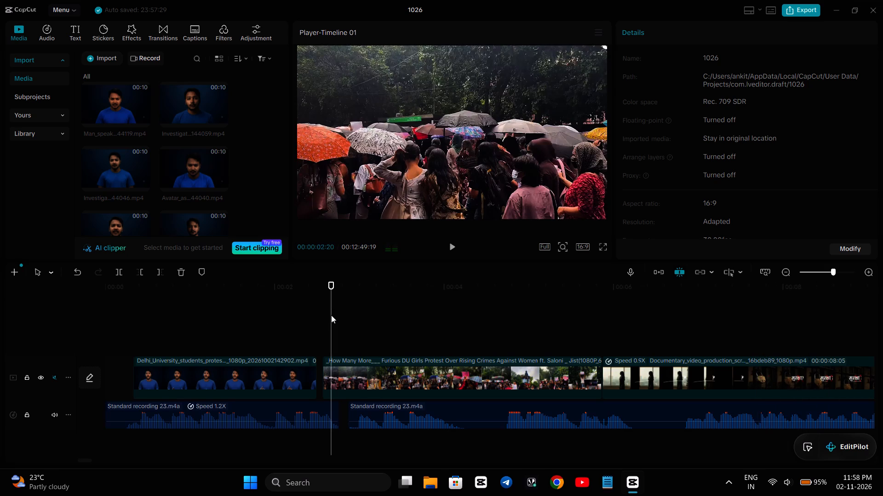
key(space)
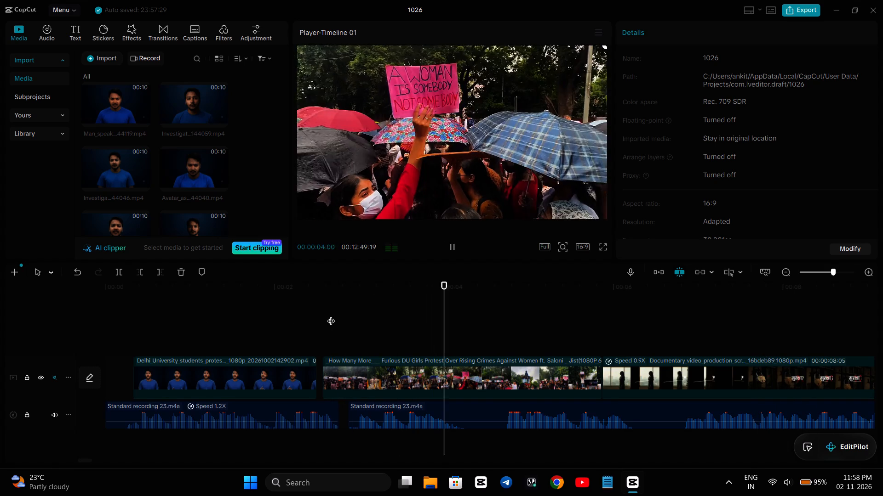
key(space)
key(space)
key(space)
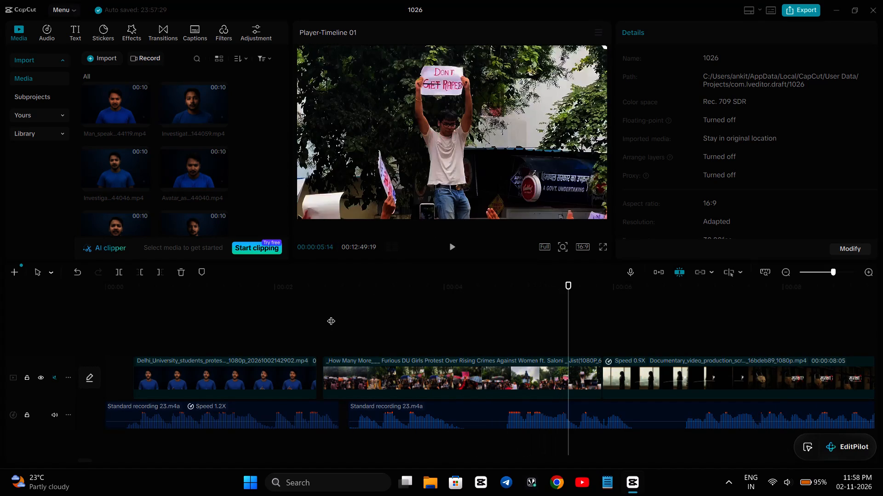
key(space)
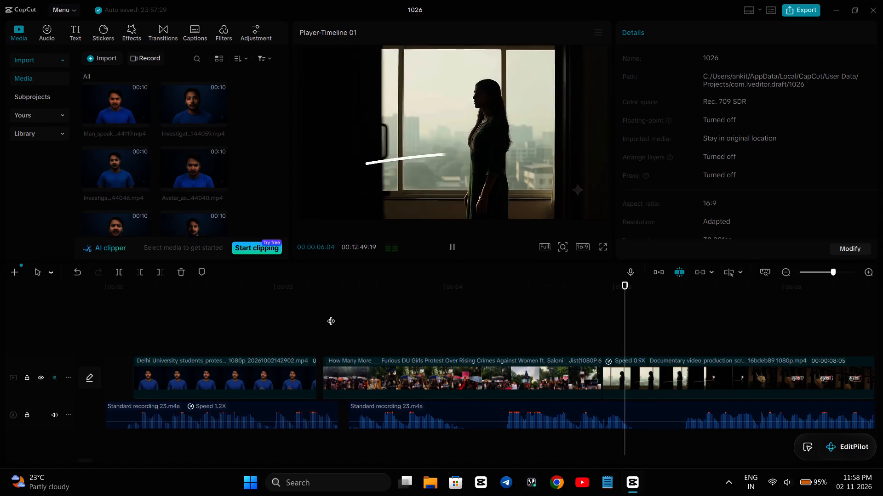
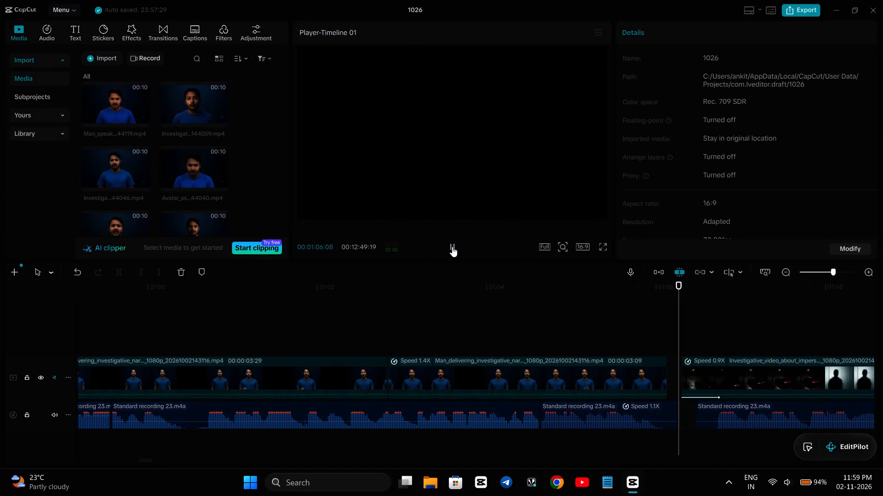
Replay the timeline from the end of the Create_documentary_explainer_video clip into the first Man_delivering_investigative_nar clip.
click(452, 247)
scroll(402, 298, right, 5)
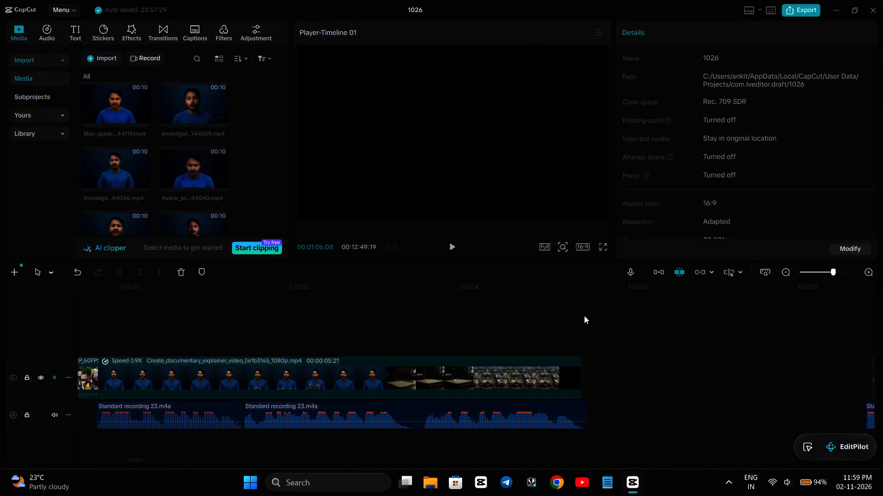
click(590, 316)
key(space)
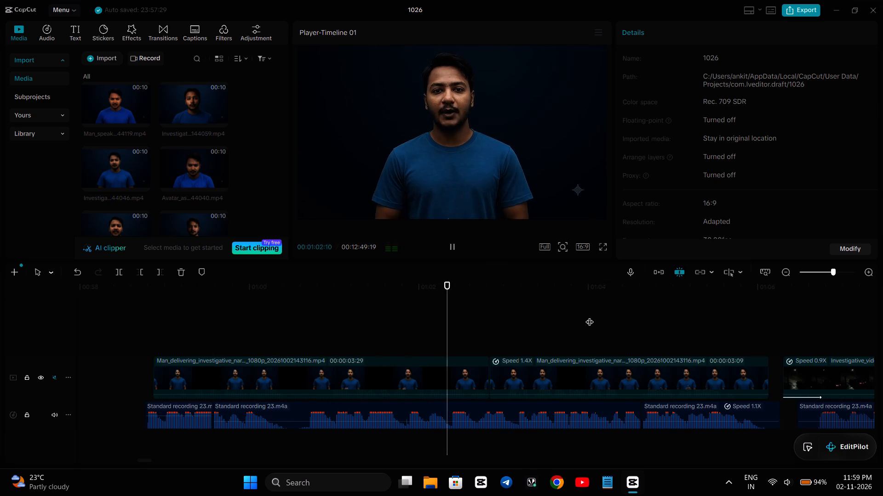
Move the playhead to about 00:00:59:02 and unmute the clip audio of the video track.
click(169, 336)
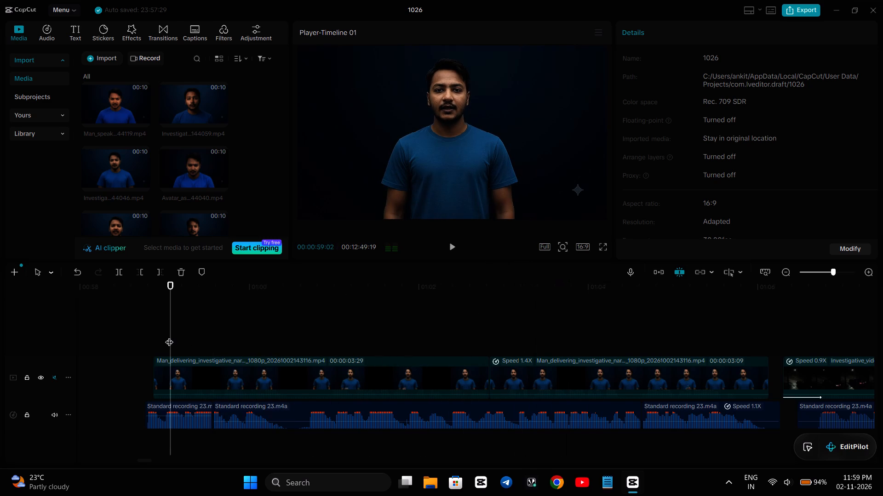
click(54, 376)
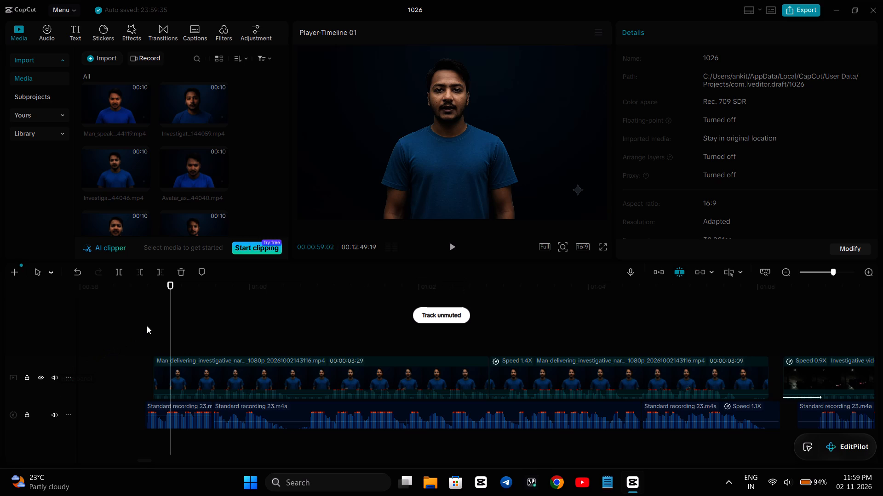
Listen in short bursts to the start of the first Man_delivering_investigative_nar clip, comparing its own sound with the Standard recording 23 voice-over.
click(147, 326)
key(space)
key(space)
key(space)
key(space)
key(space)
key(space)
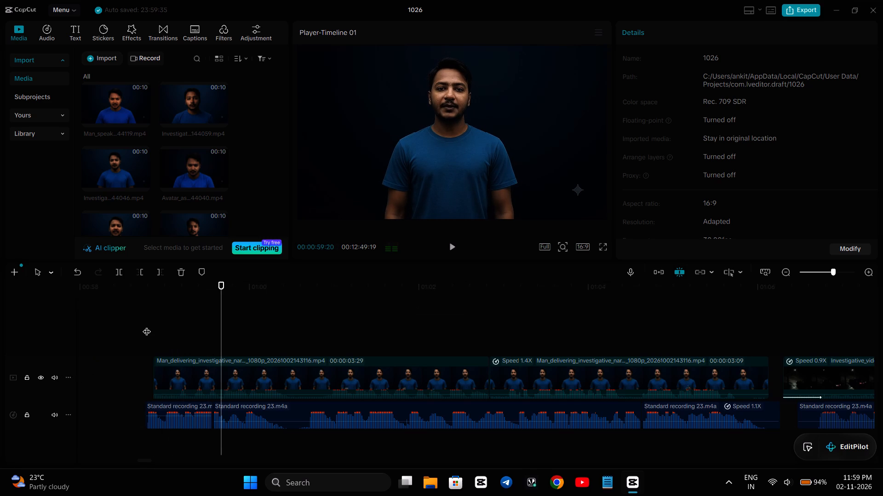
key(space)
key(space)
key(space)
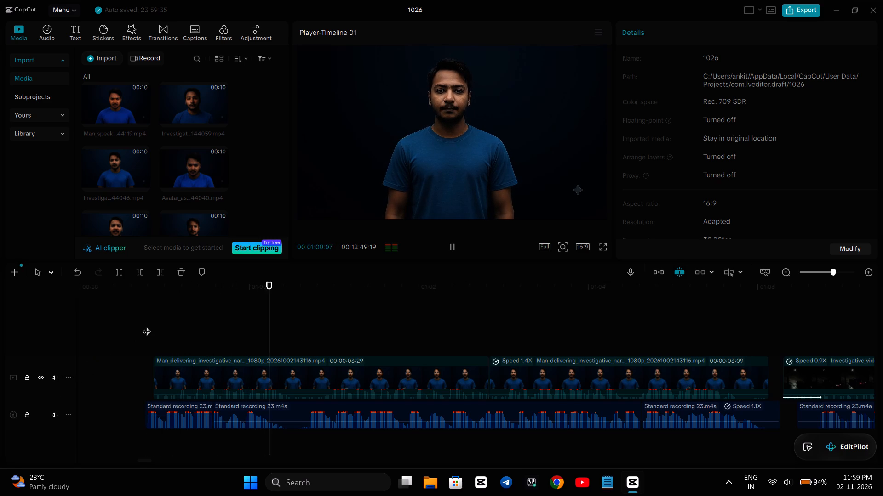
key(space)
Replay the beginning of the same presenter clip from just before its start, checking the speech against the voice-over recording.
click(152, 321)
key(space)
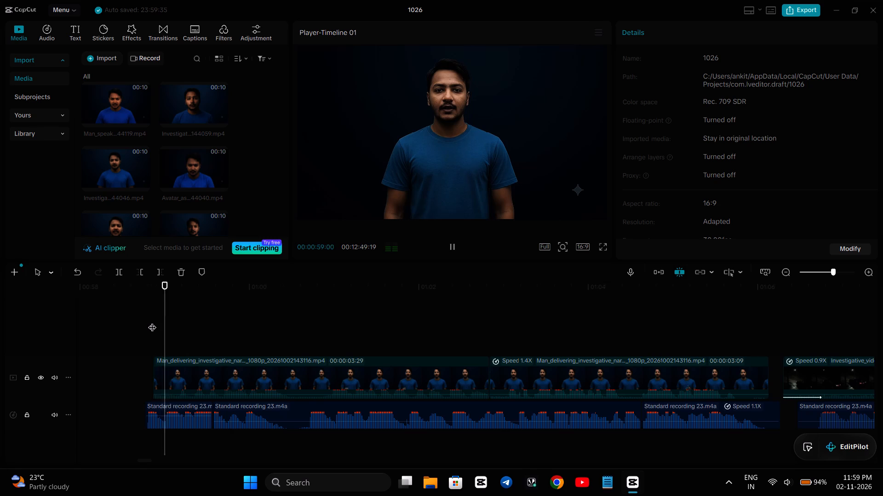
key(space)
key(space)
key(space)
key(space)
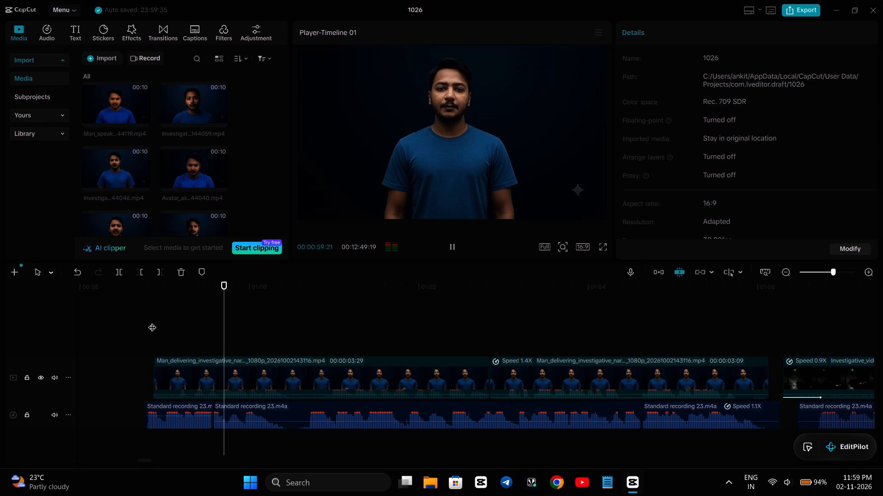
click(107, 322)
key(space)
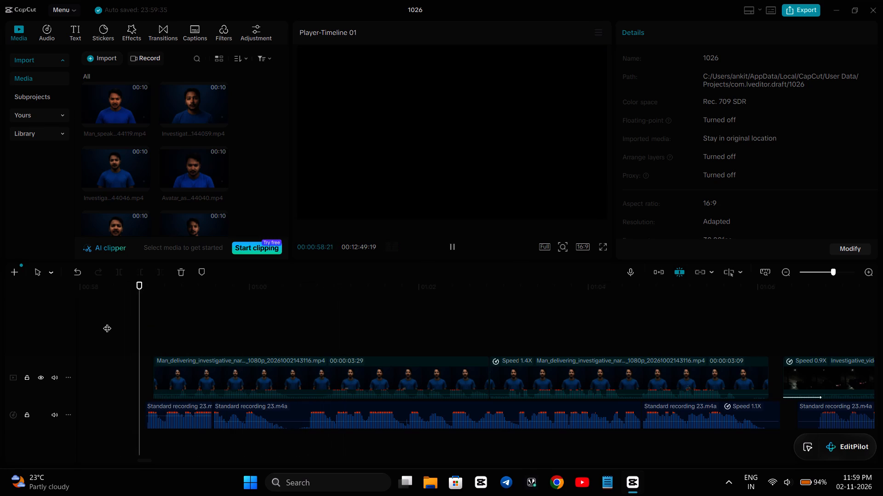
key(space)
key(space)
key(space)
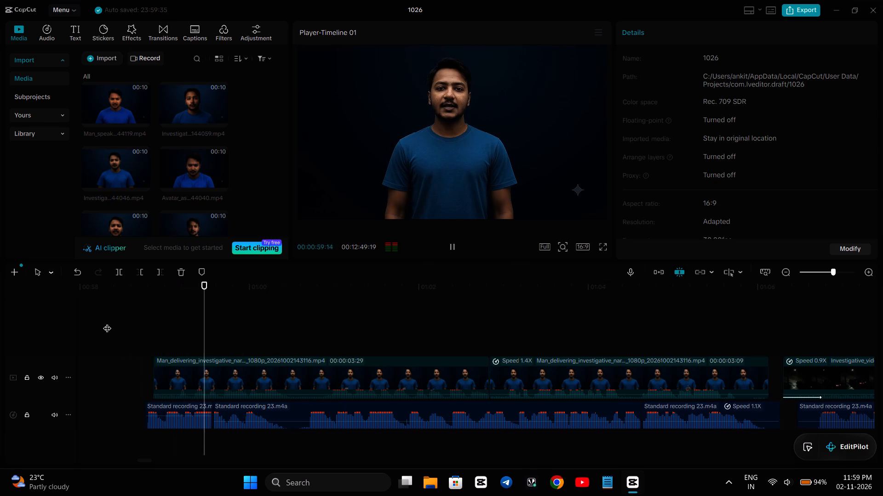
key(space)
key(space)
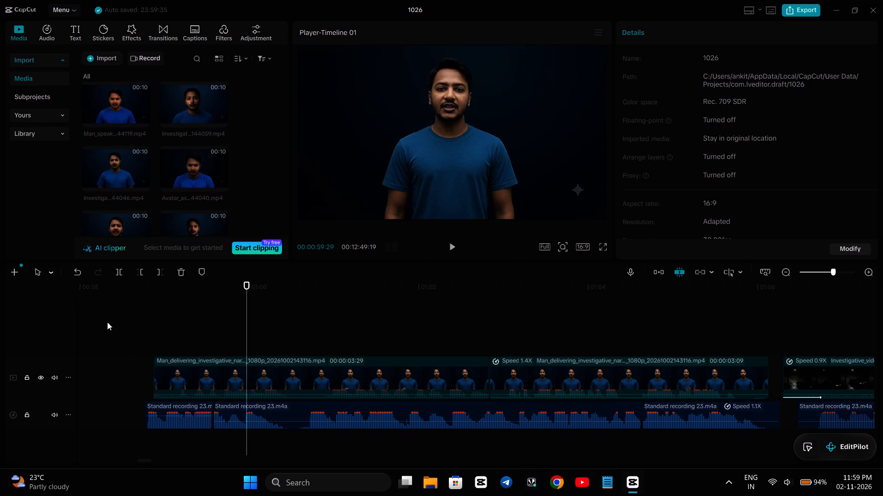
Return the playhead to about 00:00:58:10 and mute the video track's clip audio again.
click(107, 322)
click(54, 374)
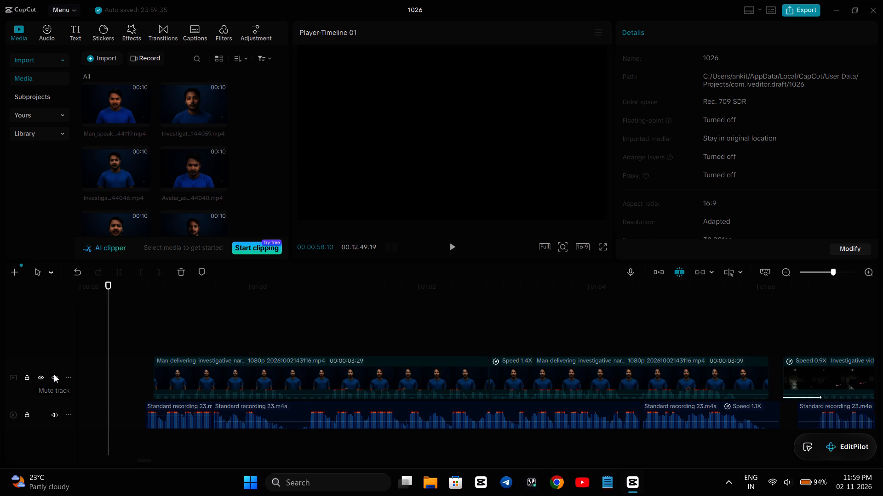
Play the timeline onward from about 00:00:58:10, replaying from about 00:01:16 through the confidential-document clip and the Man_speaking_Hindi_in_video clips.
key(space)
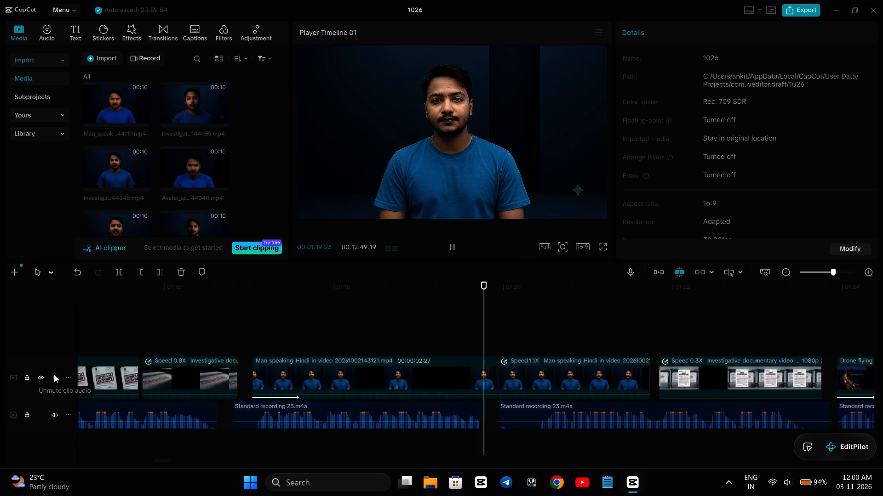
click(170, 326)
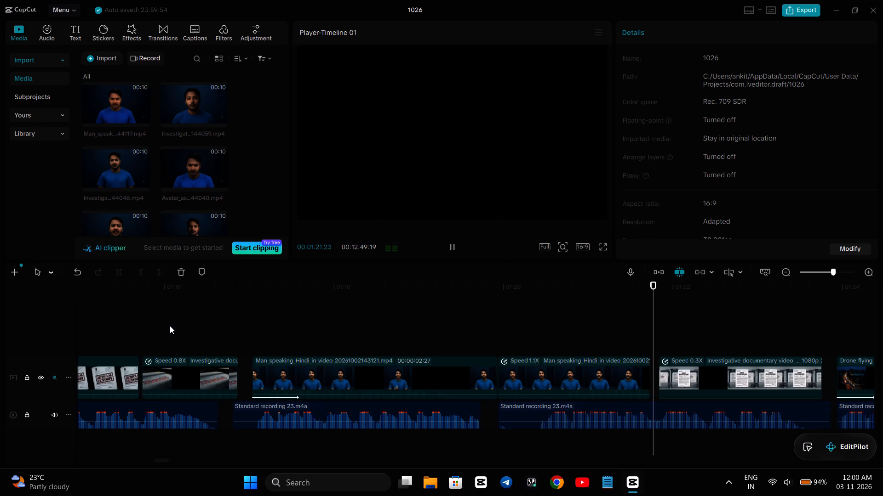
key(space)
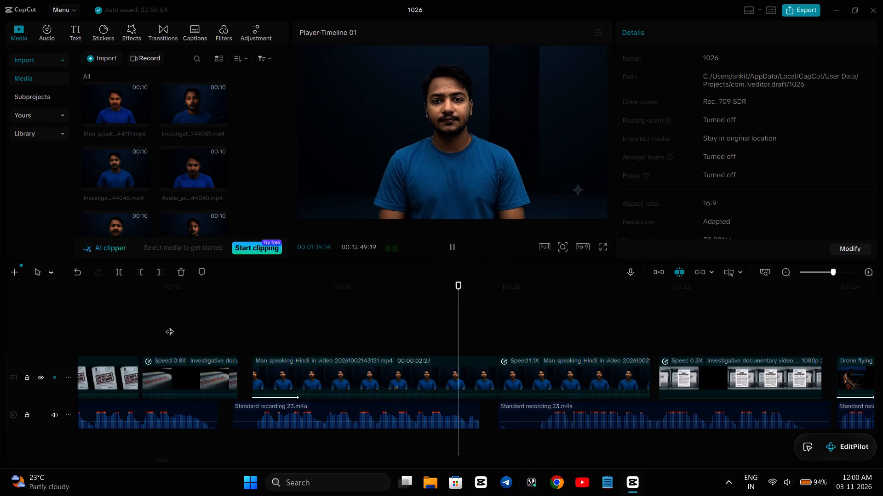
click(177, 323)
key(space)
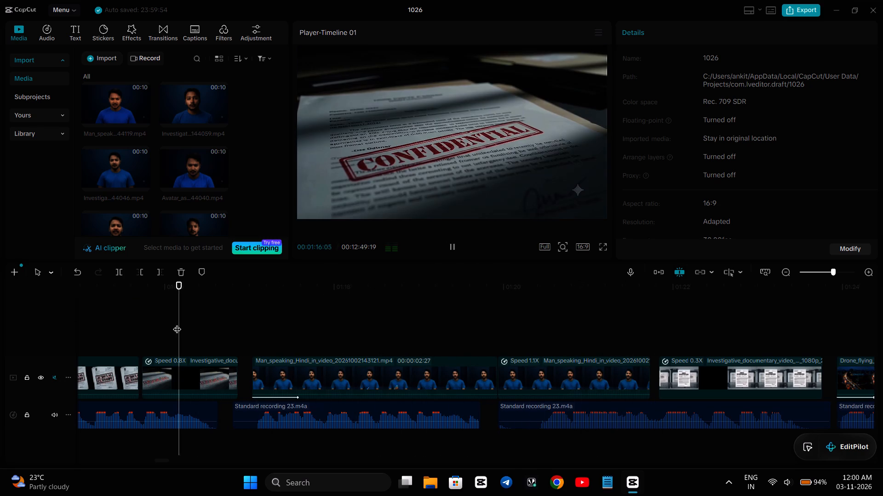
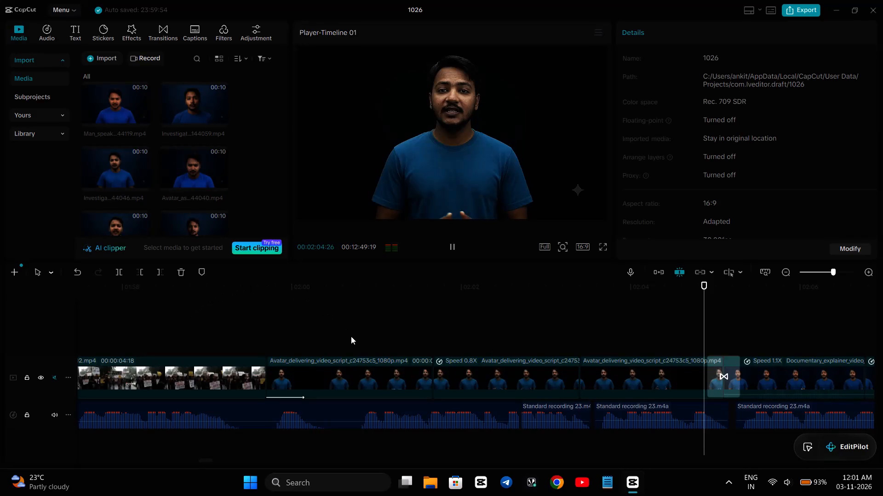
Replay the timeline from about 00:01:57:23 through the protest footage and Avatar_delivering_video_script clips, rechecking the voice-over match around 00:02:03.
click(399, 324)
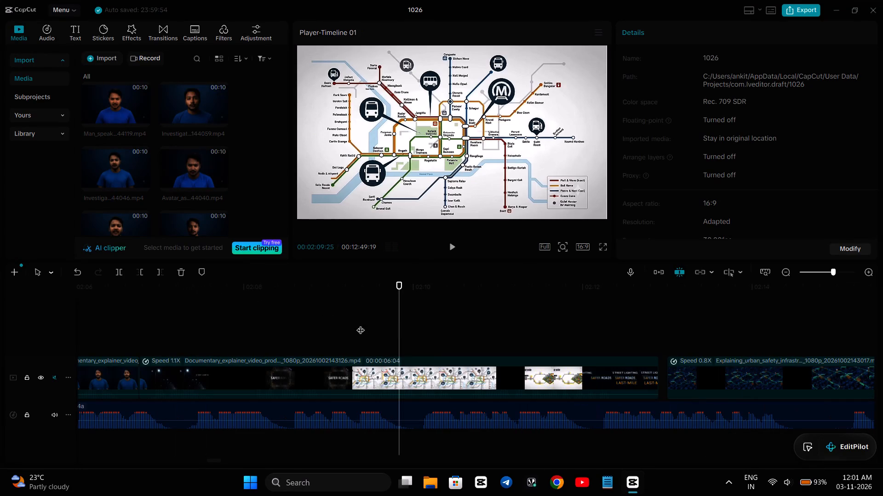
scroll(266, 321, right, 2)
click(189, 318)
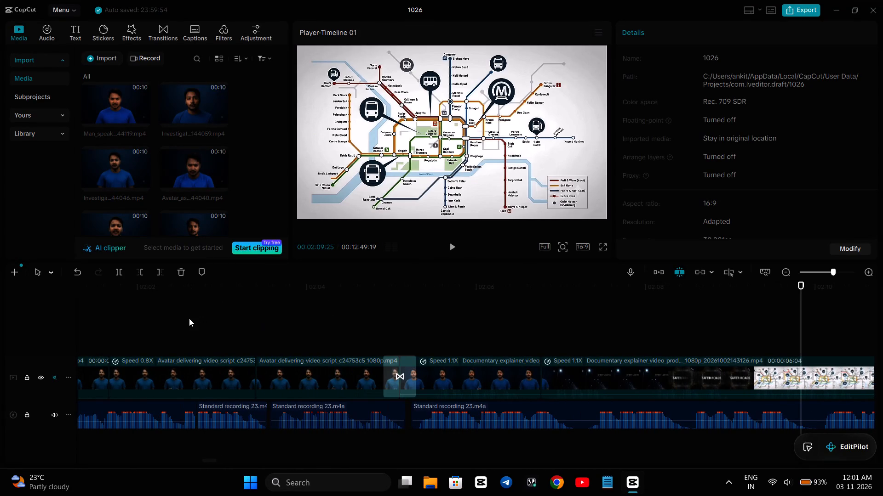
scroll(189, 318, right, 1)
click(222, 318)
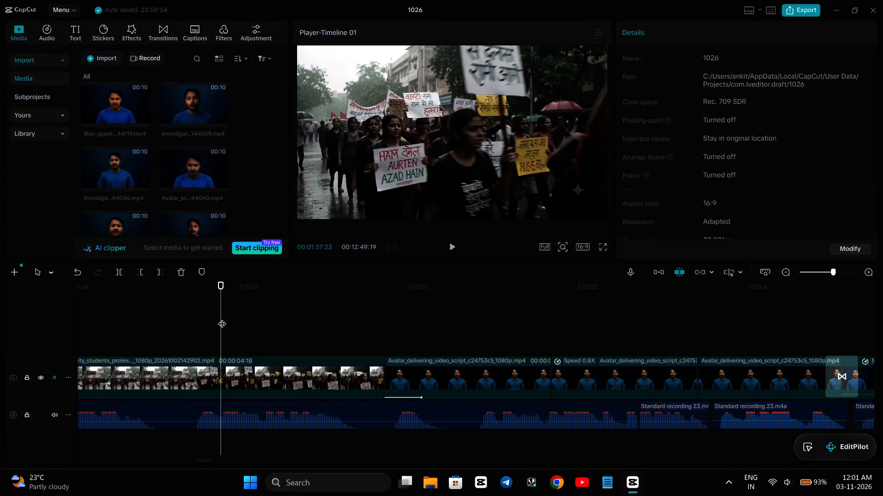
key(space)
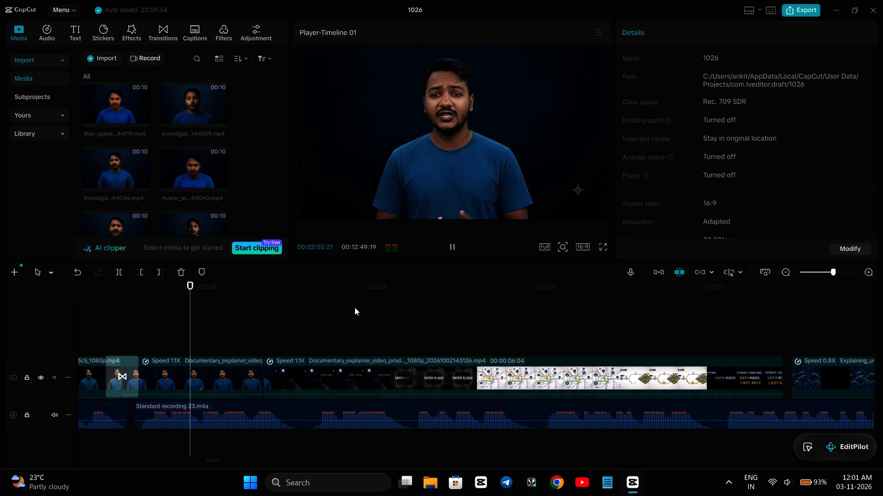
scroll(315, 313, right, 1)
click(315, 313)
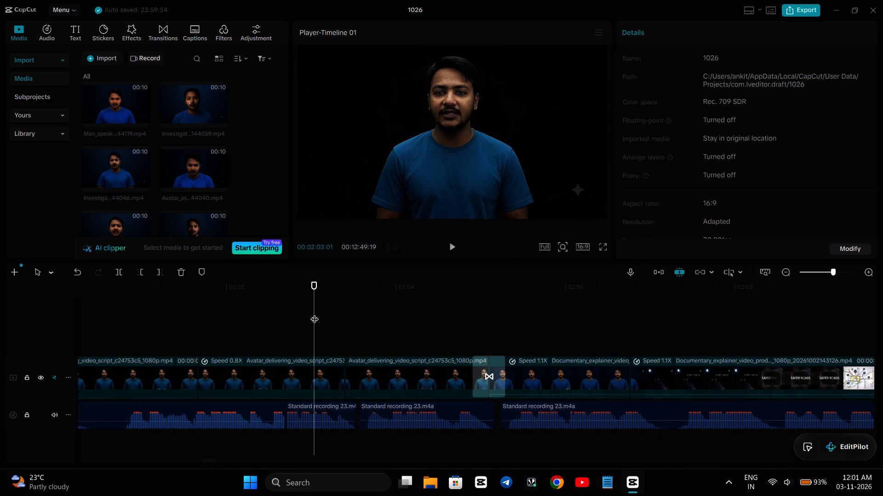
key(space)
key(space)
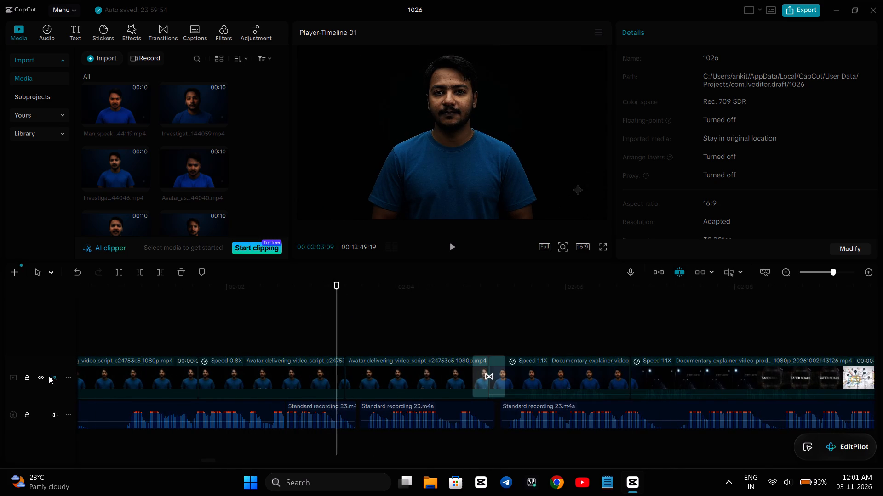
Unmute the video track's clip audio.
click(48, 375)
click(55, 376)
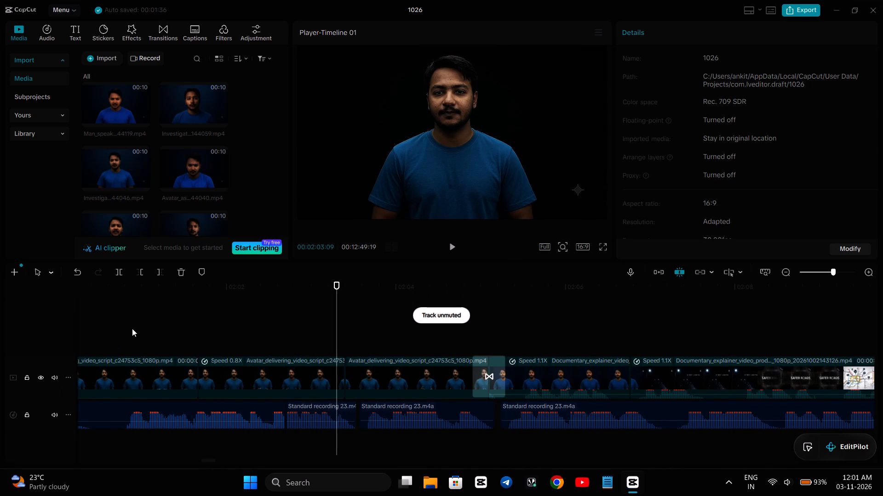
Listen in short bursts from about 00:02:00 to 00:02:04 through the Avatar_delivering_video_script clips, comparing clip sound with the Standard recording 23 voice-over.
key(space)
key(space)
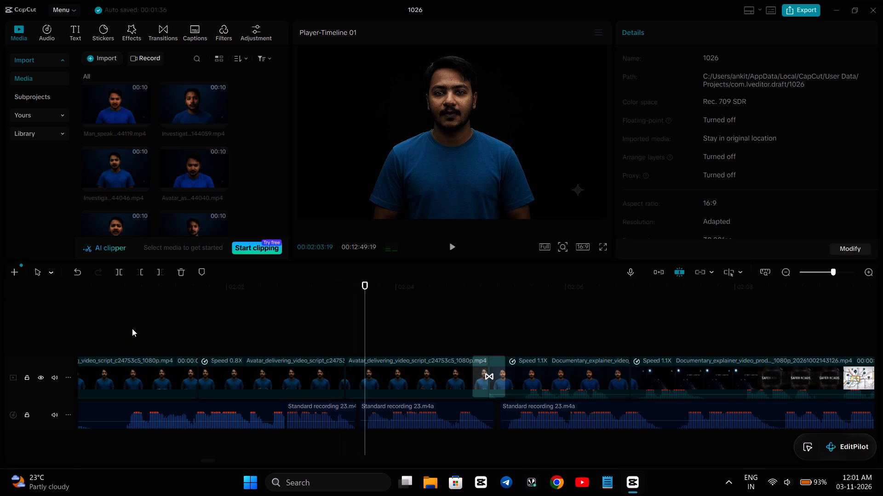
key(space)
key(space)
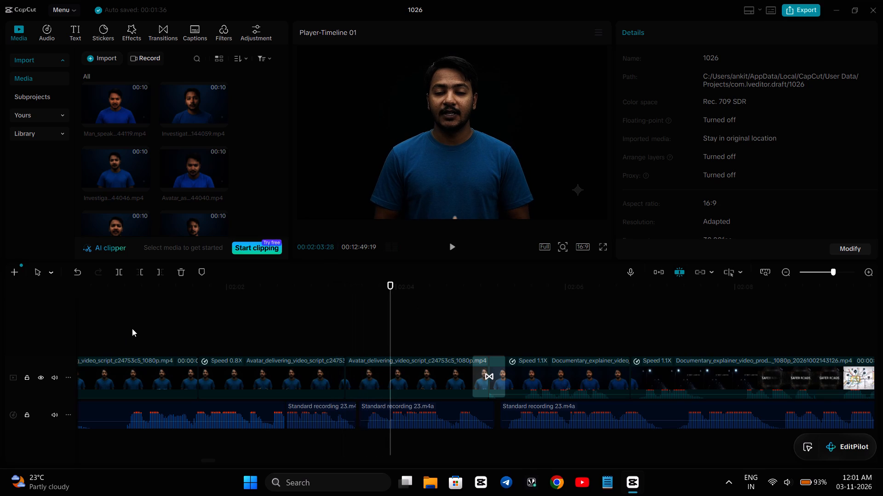
scroll(198, 326, right, 1)
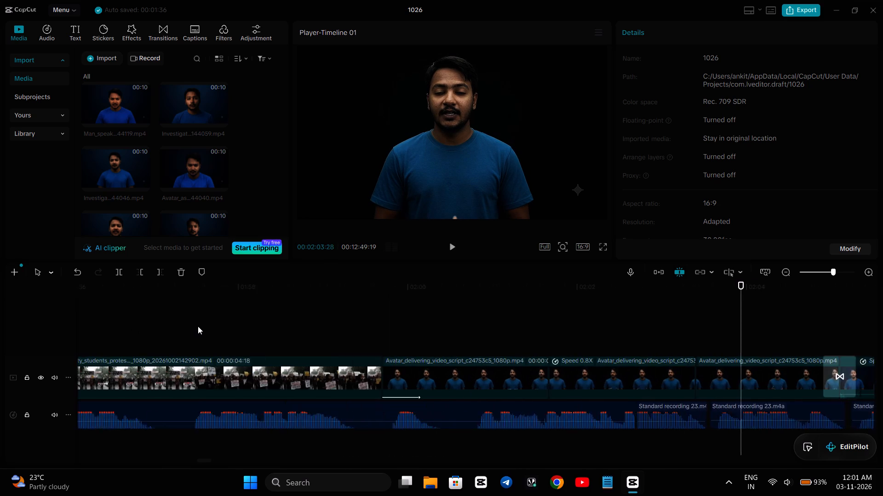
scroll(198, 326, right, 1)
click(463, 306)
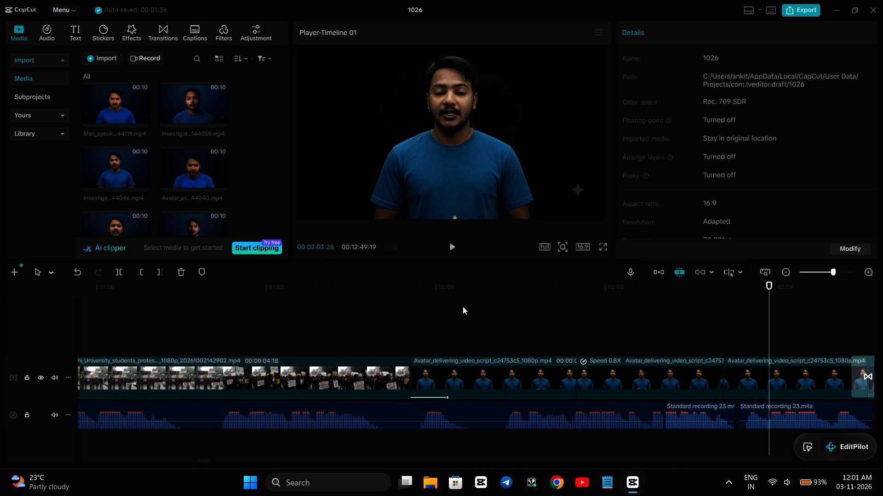
key(space)
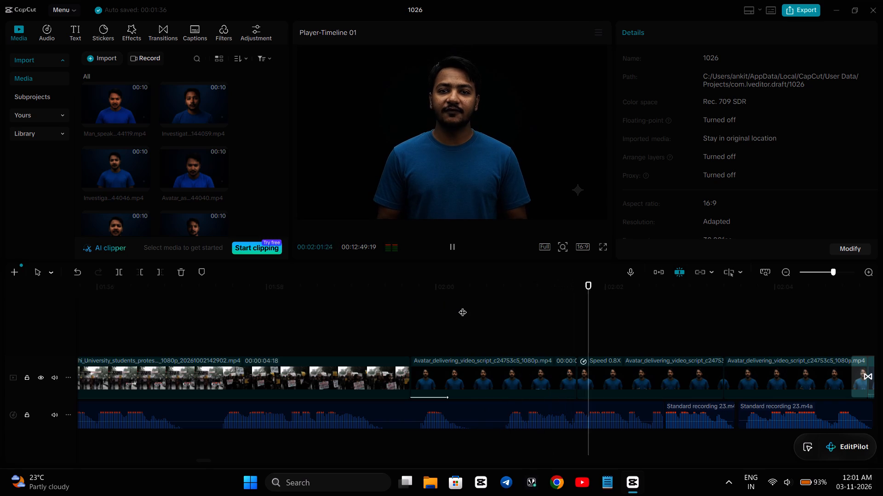
key(space)
key(space)
key(space)
key(space)
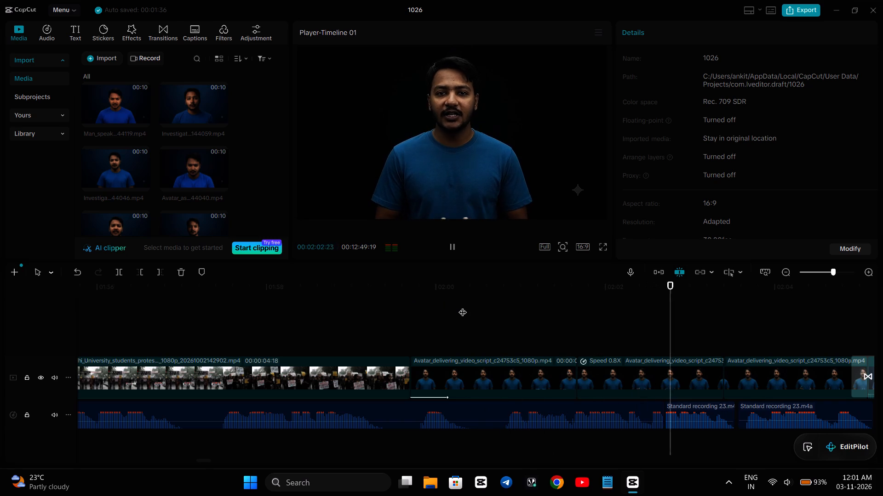
key(space)
key(space)
key(space)
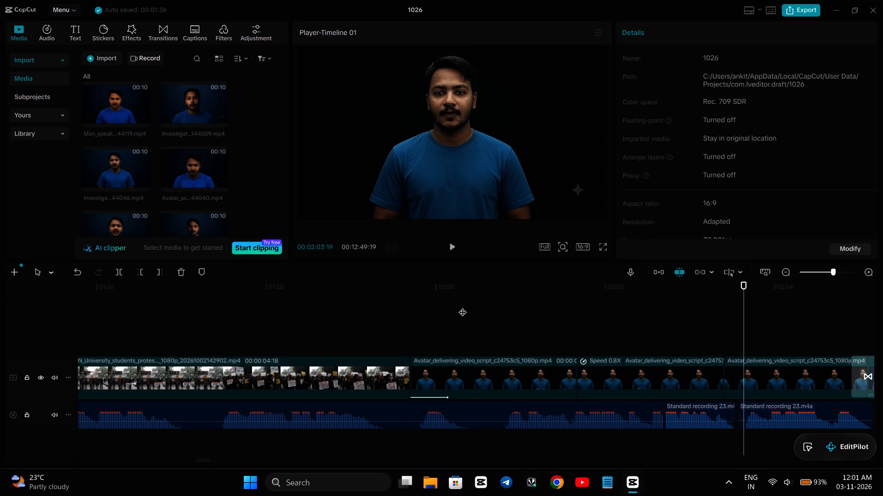
scroll(463, 306, left, 2)
key(space)
key(space)
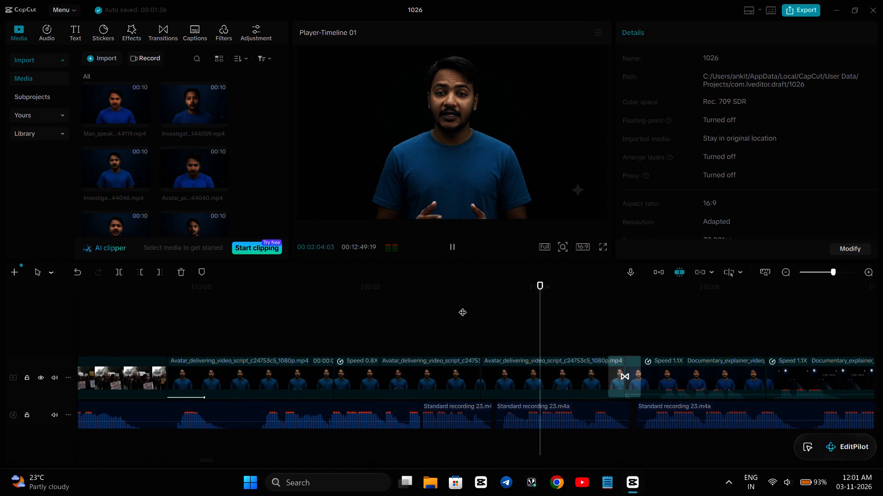
Raise the volume of the Avatar_delivering_video_script clip just before the transition near 00:02:05 to 0.0 dB.
click(522, 380)
click(568, 379)
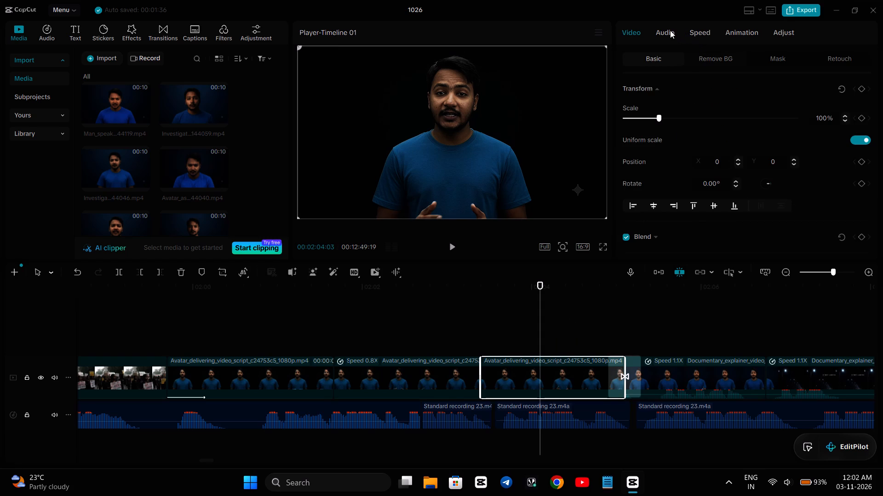
click(669, 30)
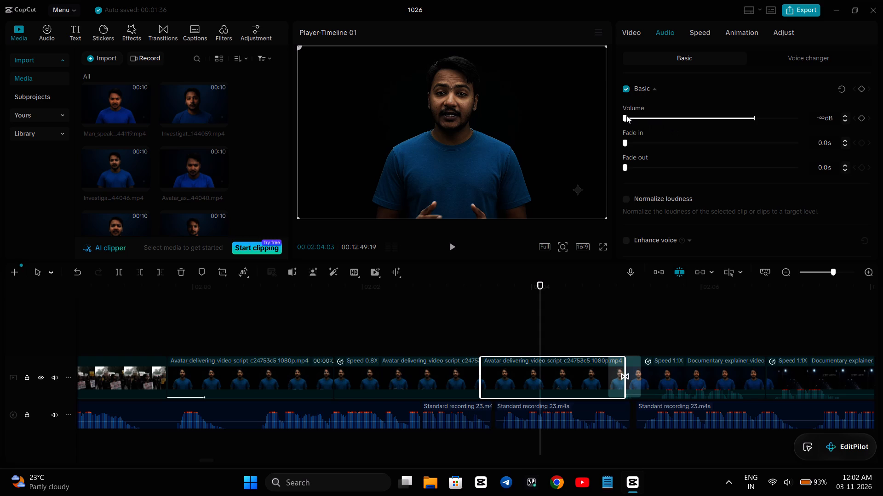
drag(629, 118, 724, 114)
drag(724, 114, 751, 122)
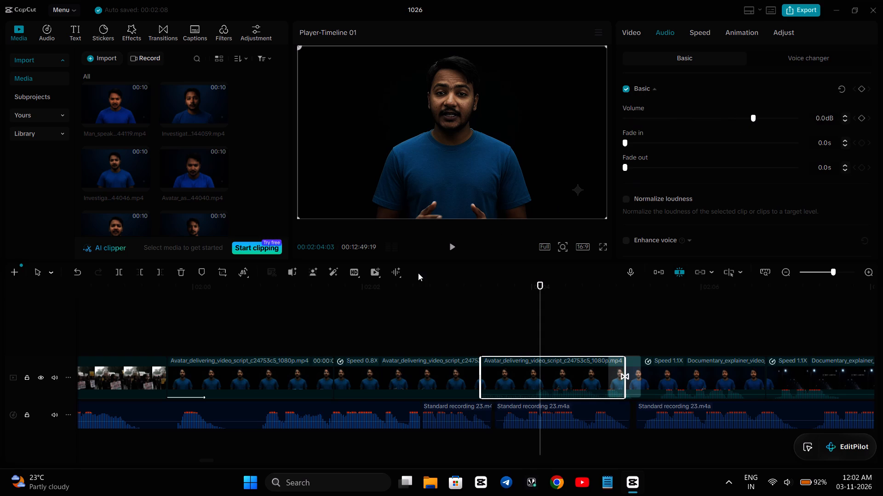
Replay in short bursts from just before that clip's start to about 00:02:04:05, comparing its speech with the voice-over.
click(394, 300)
key(space)
key(space)
key(space)
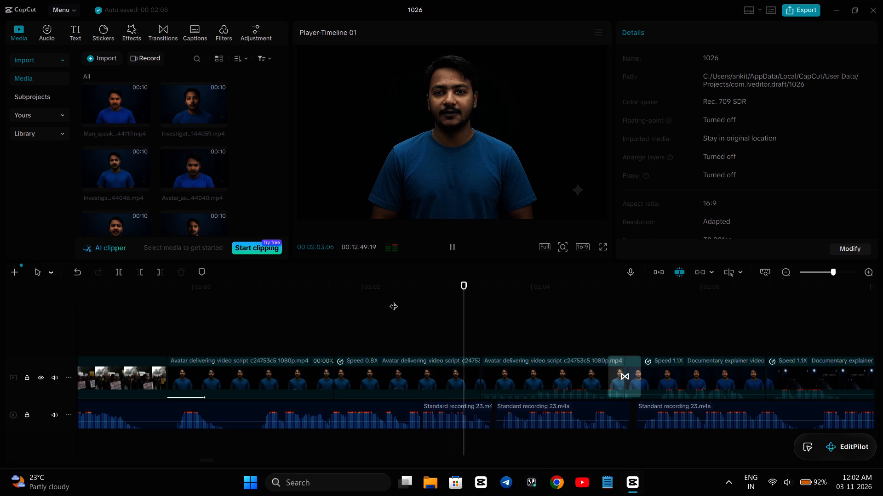
key(space)
key(space)
key(space)
key(space)
key(space)
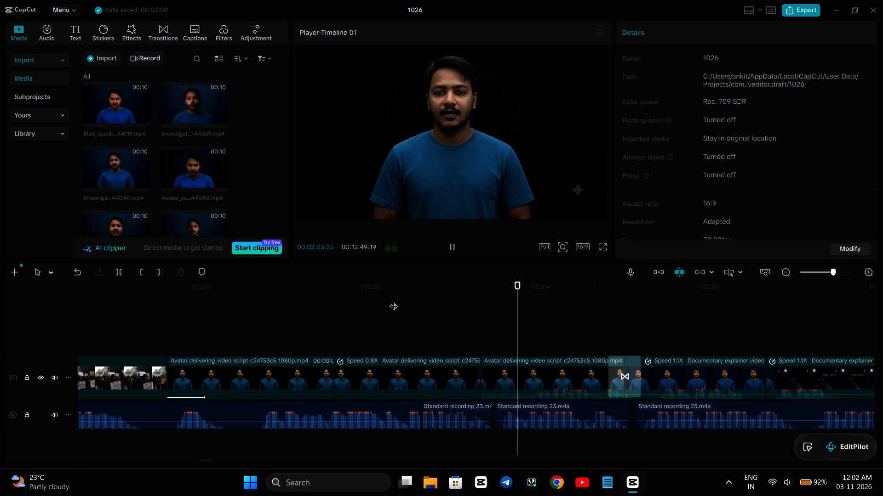
key(space)
key(space)
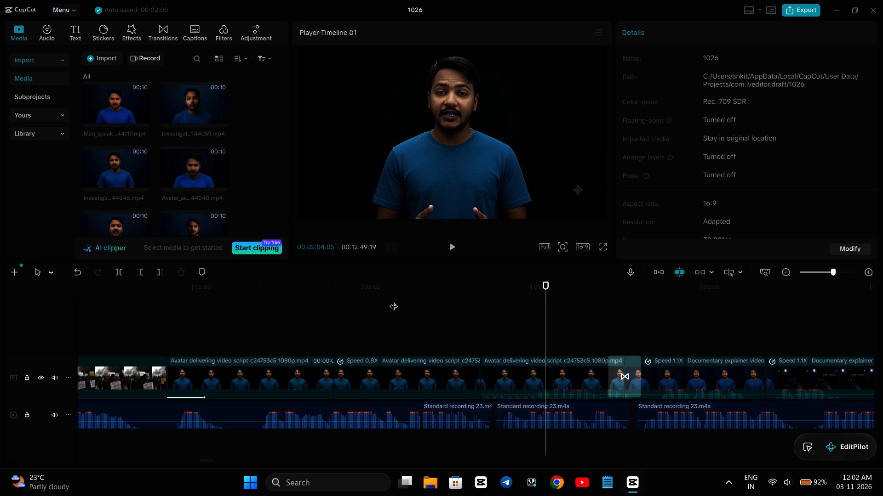
Select the same presenter clip and listen onward in short bursts through the transition into the Documentary_explainer_video clip, to about 00:02:05:21.
click(519, 376)
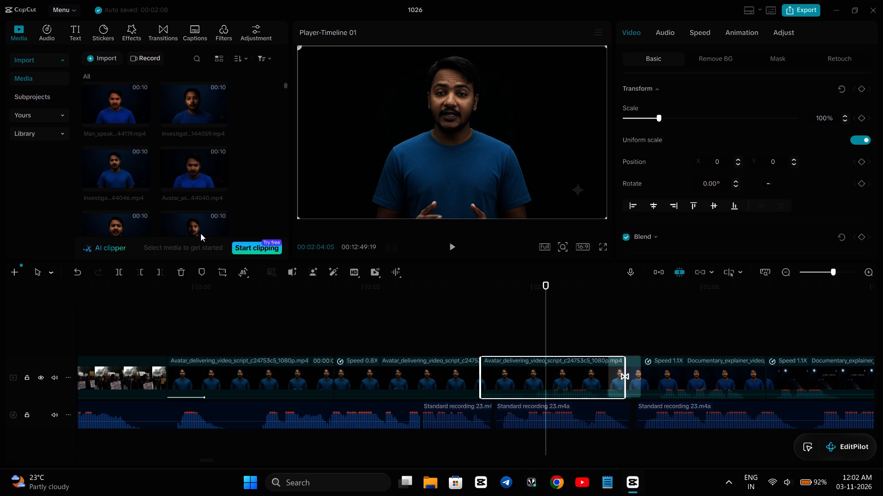
key(space)
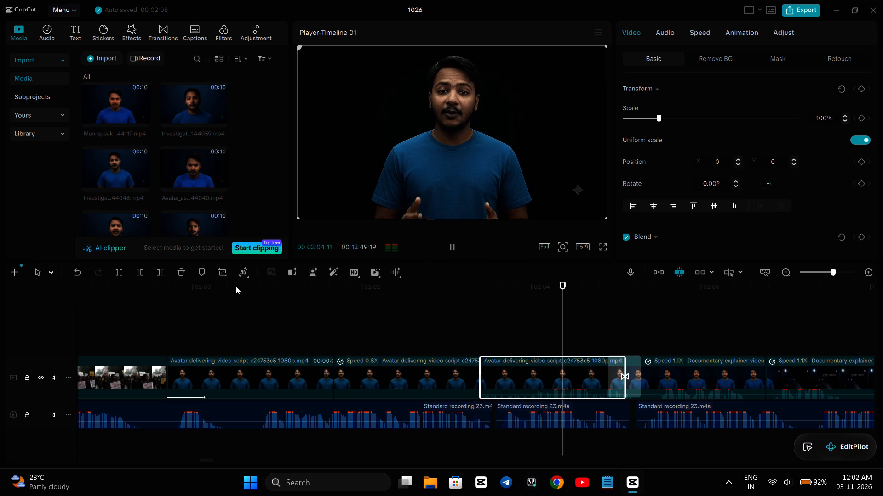
key(space)
key(space)
key(space)
key(space)
key(space)
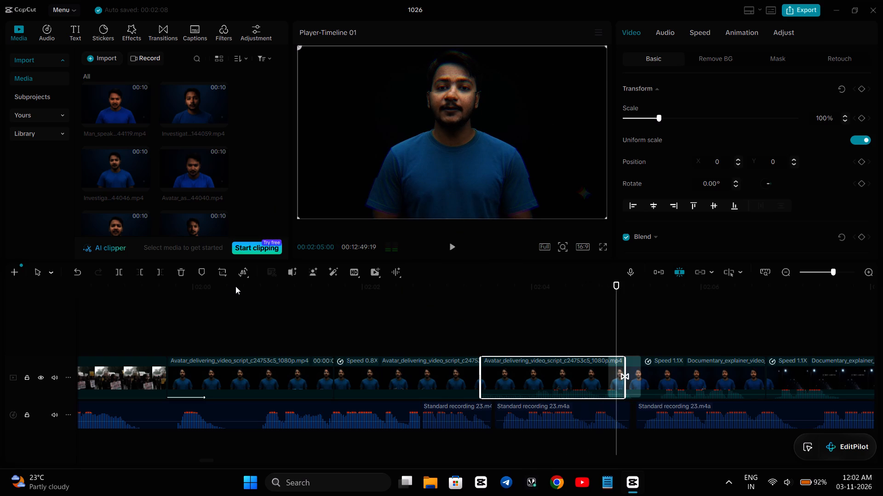
key(space)
key(space)
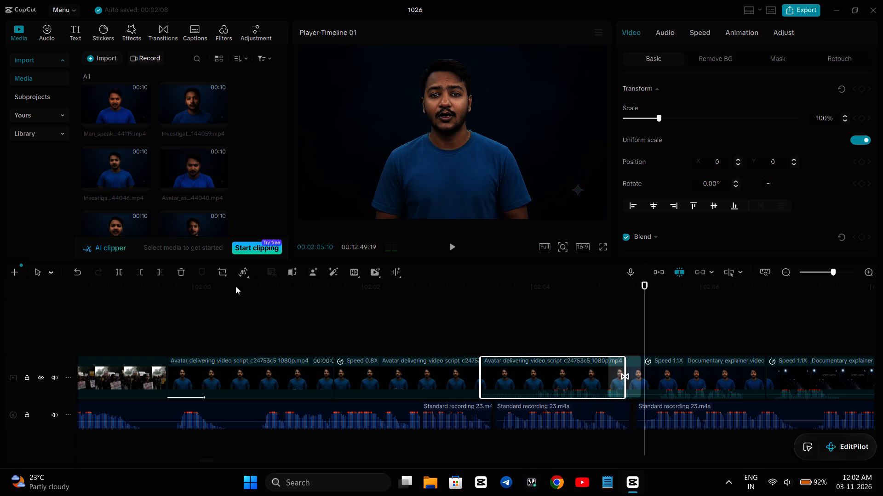
key(space)
key(space)
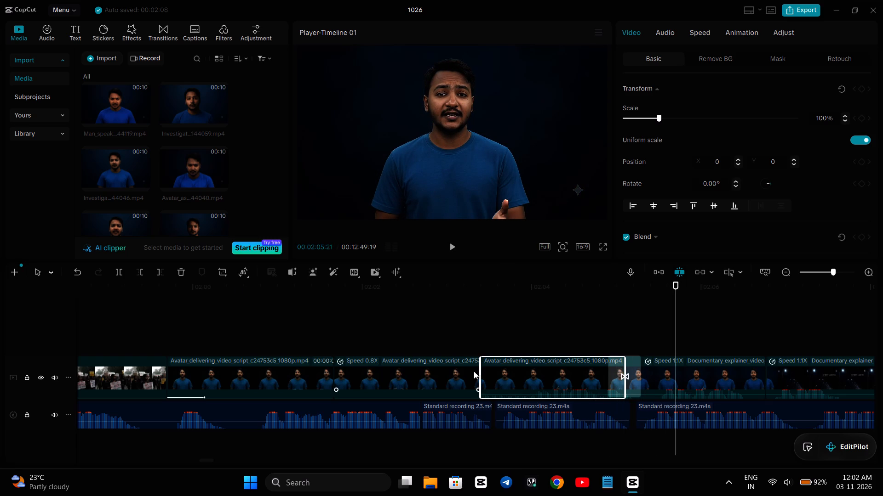
Replay the presenter clip in short bursts from about 00:02:03:26 up to the transition, checking its speech against the voice-over.
click(519, 331)
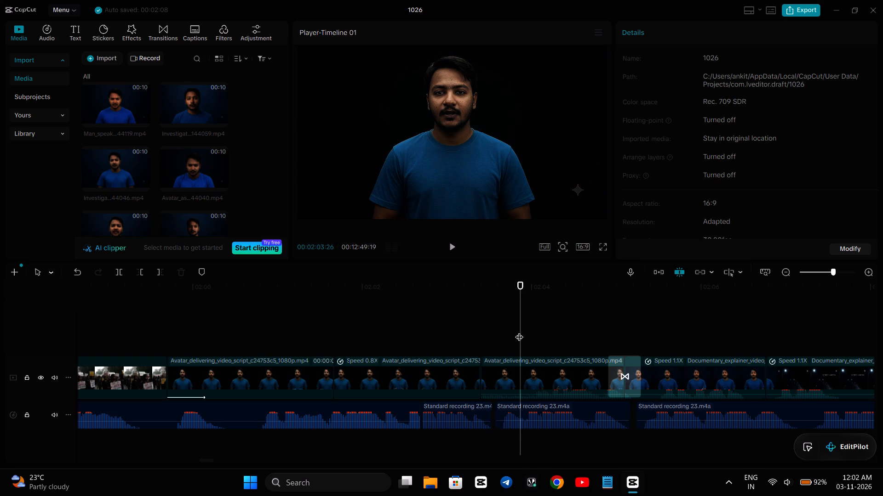
key(space)
key(space)
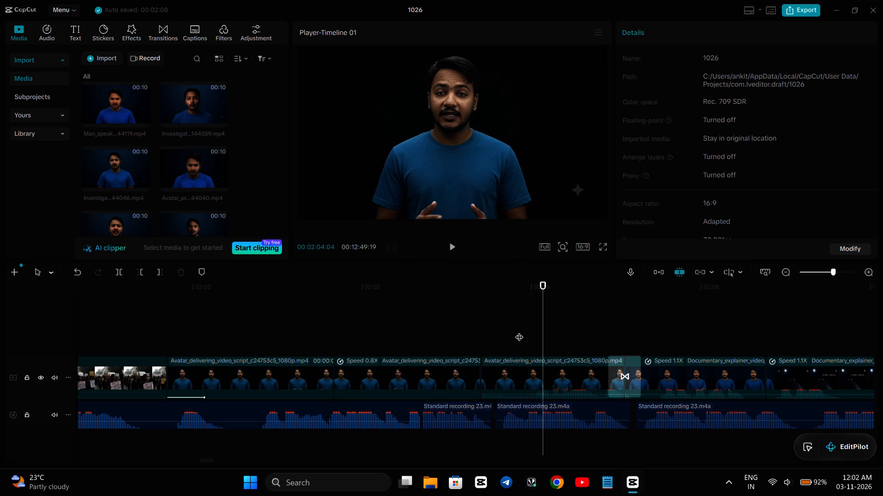
key(space)
key(space)
key(space)
key(space)
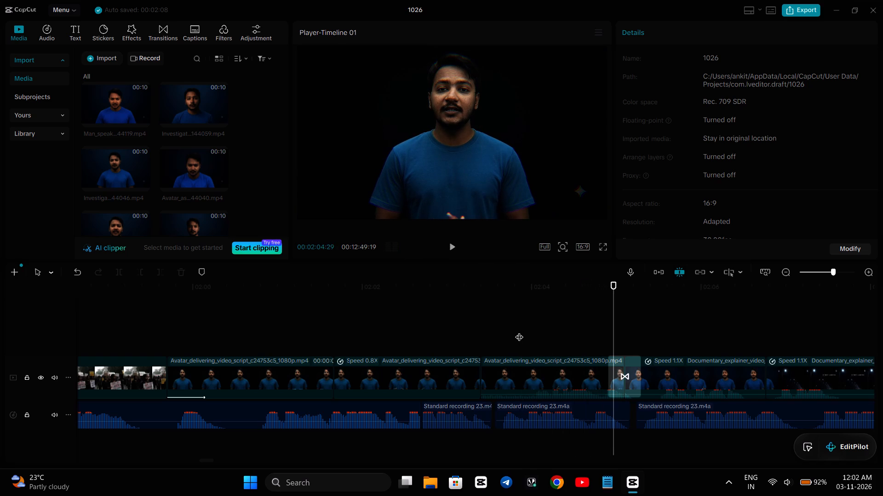
Replay in short bursts from about one second before the presenter clip's start to about 00:02:04:14, comparing its speech with the voice-over.
click(422, 317)
key(space)
key(space)
key(space)
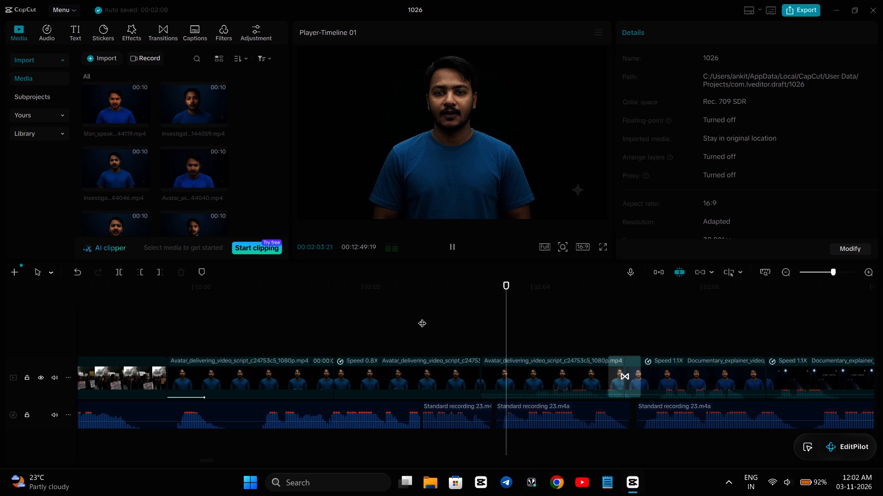
key(space)
key(space)
key(space)
key(space)
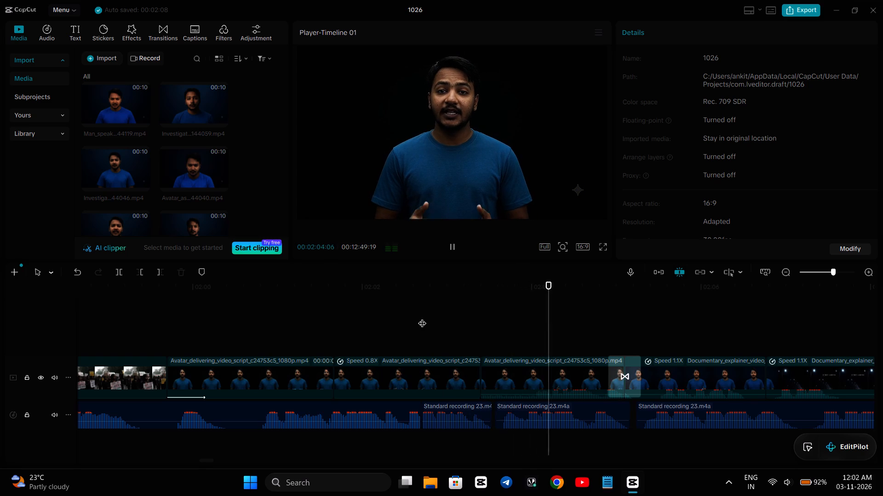
key(space)
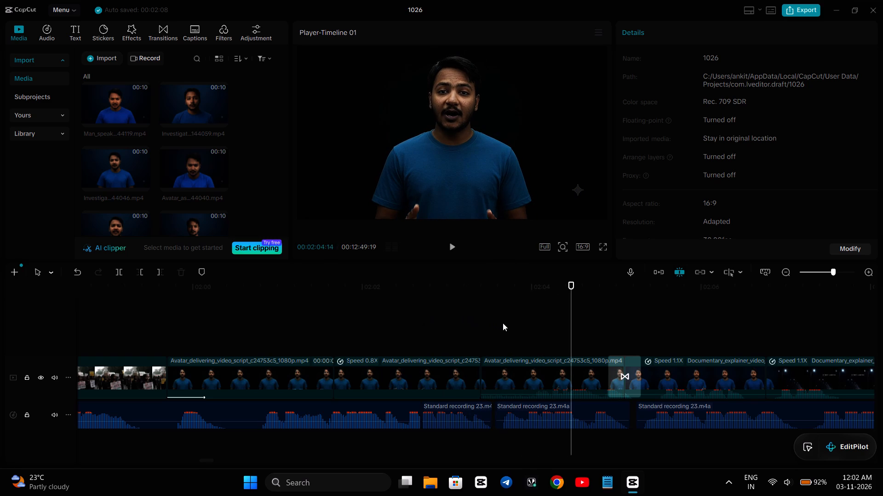
Split the presenter clip before the Documentary_explainer_video transition at 00:02:04:07.
click(504, 323)
click(540, 318)
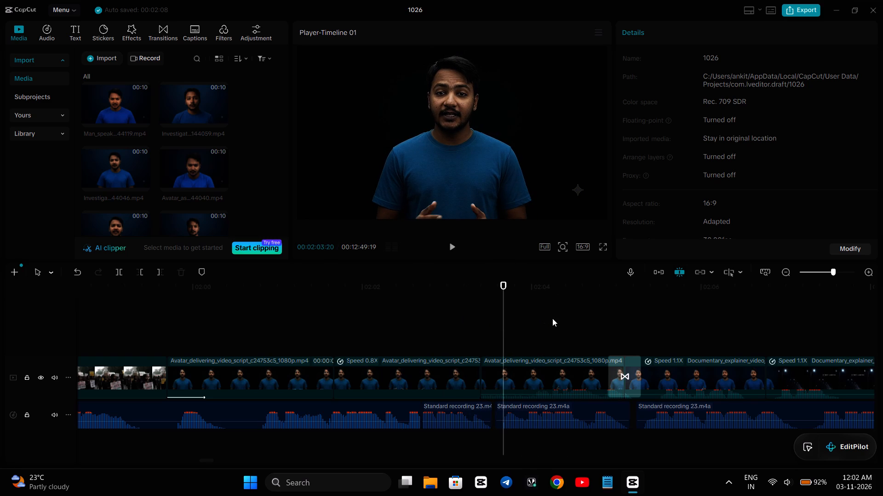
click(552, 318)
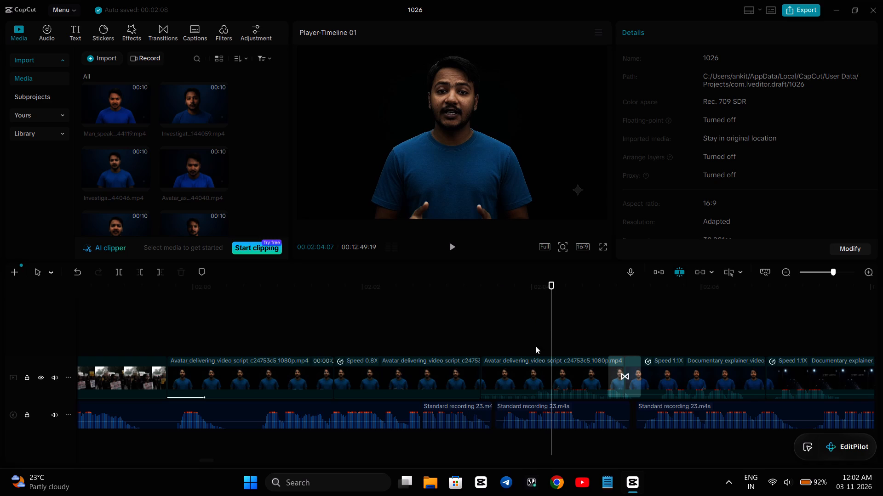
click(528, 369)
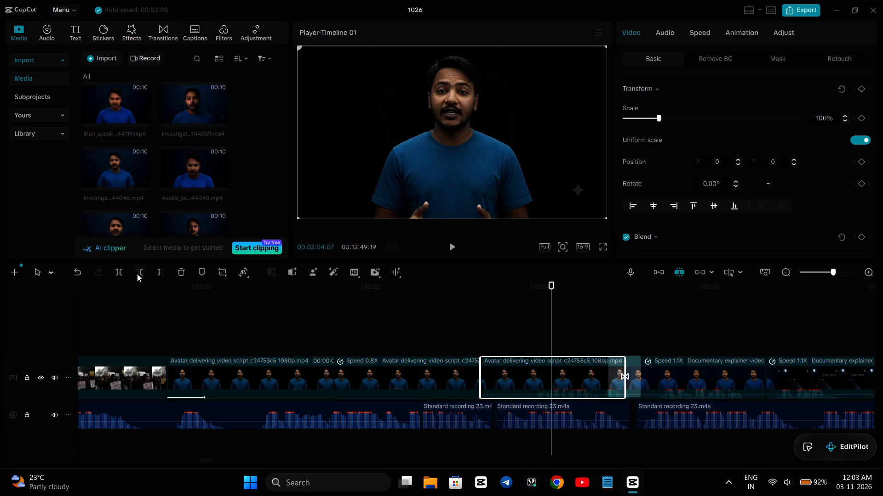
click(120, 270)
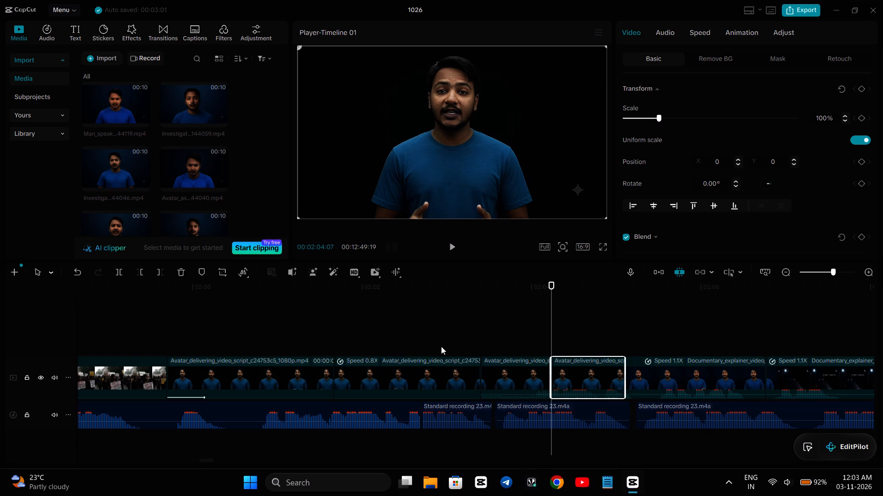
Trim the start of the first piece of the split presenter clip to about 00:02:03:19.
click(493, 365)
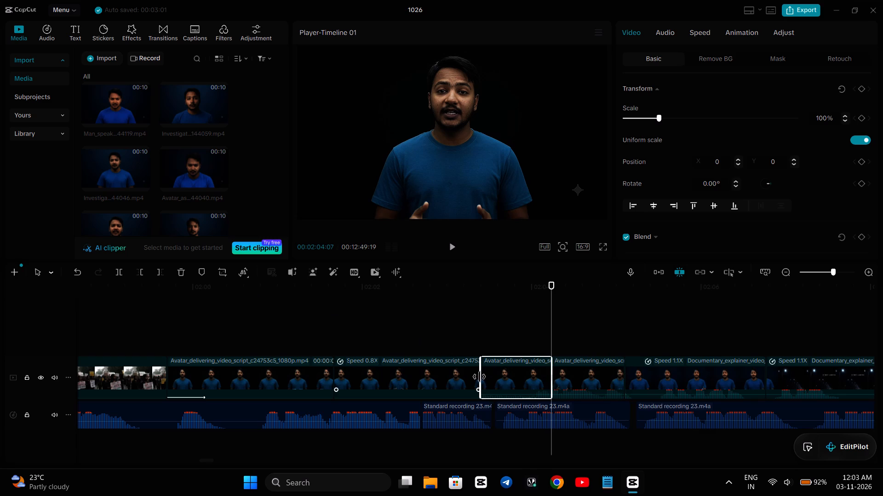
drag(479, 376, 493, 382)
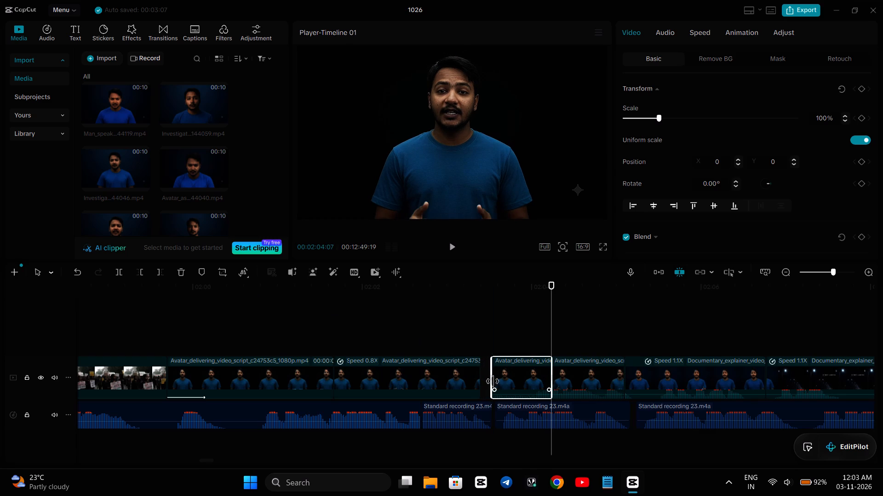
drag(493, 381, 497, 383)
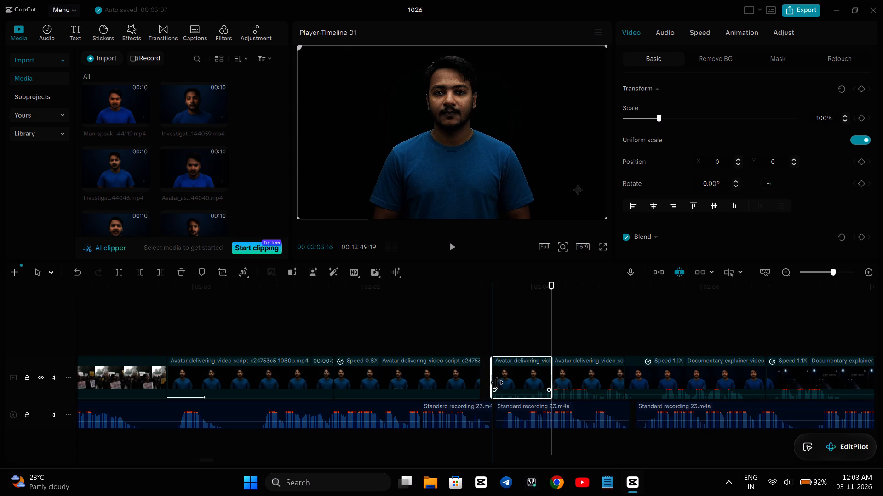
drag(497, 383, 499, 386)
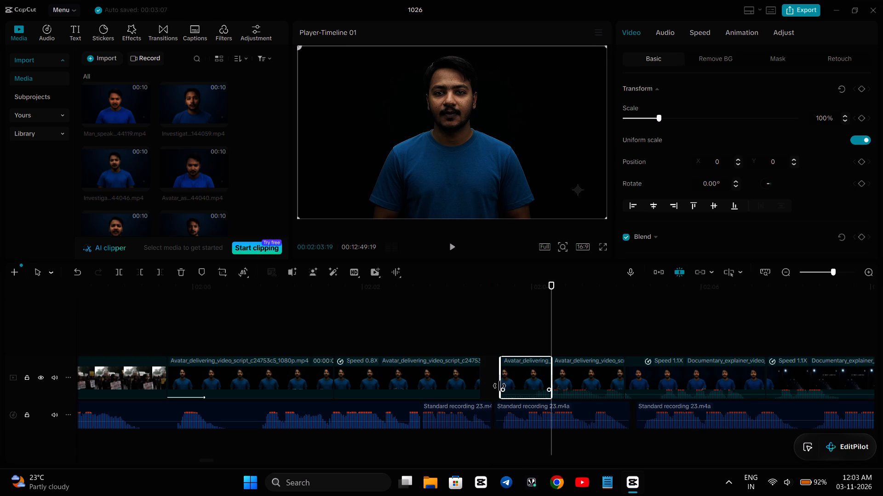
drag(499, 386, 500, 385)
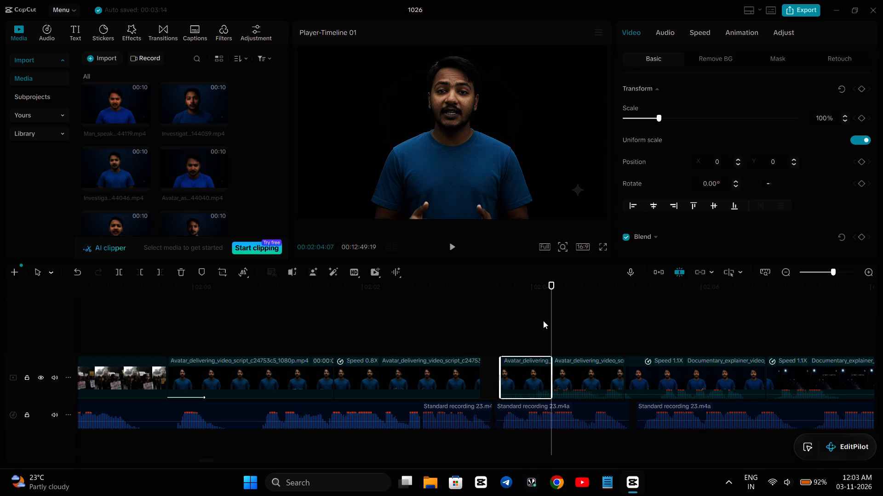
Move the trimmed first piece back so it starts directly after the preceding 0.8x presenter clip.
drag(519, 374, 499, 376)
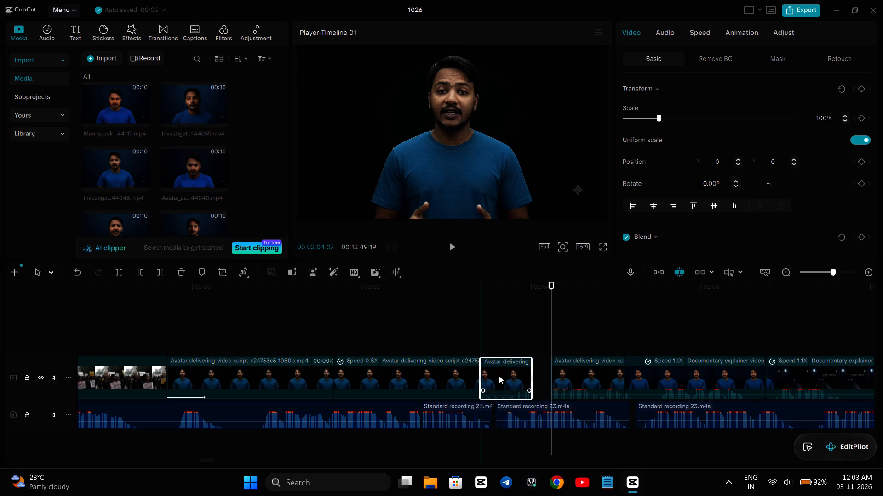
drag(499, 376, 499, 376)
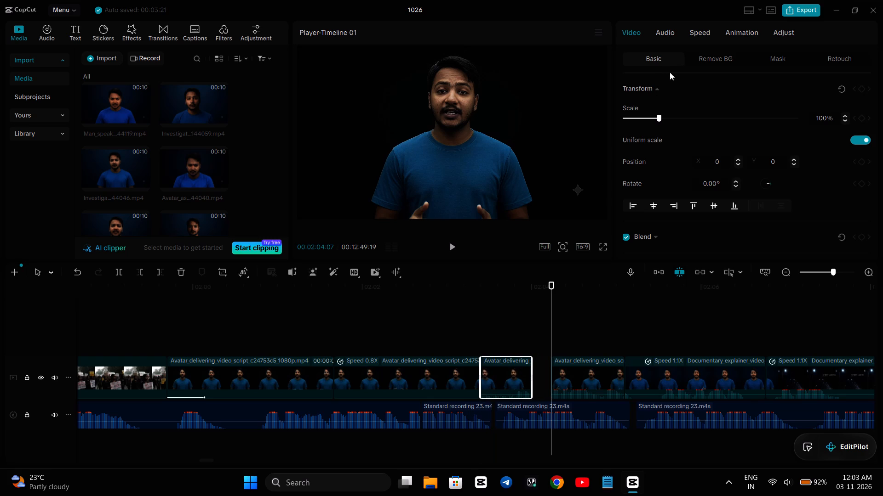
Set the trimmed piece's playback speed to 0.80x.
click(691, 35)
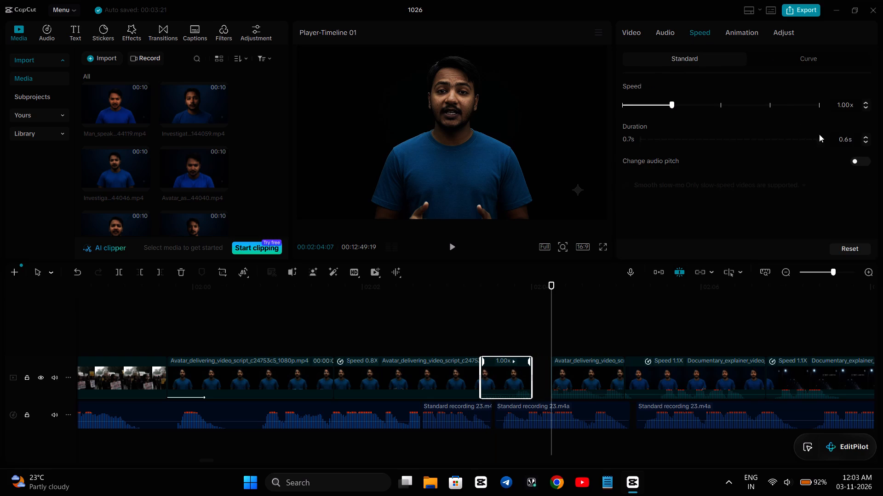
click(868, 103)
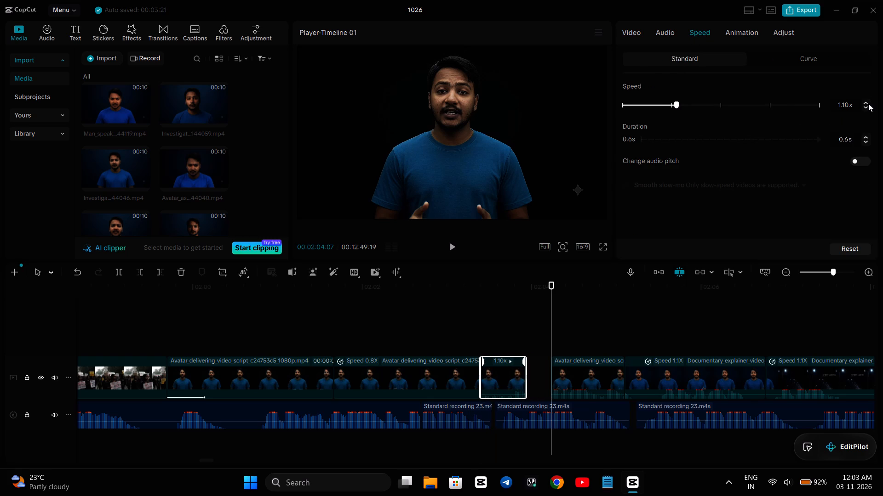
click(866, 105)
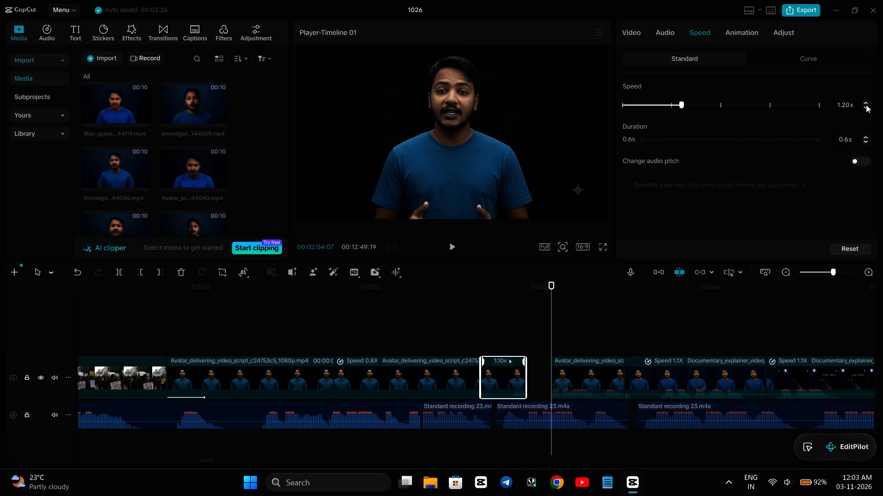
click(866, 105)
click(865, 109)
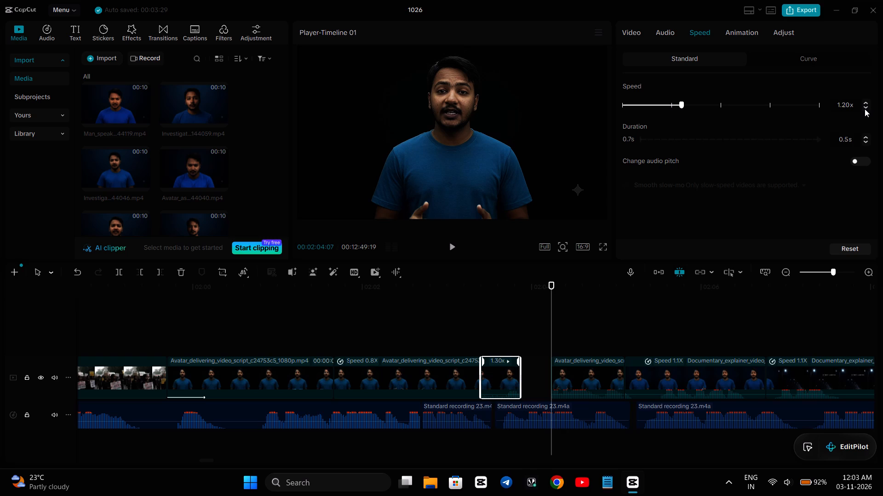
click(865, 109)
click(865, 109)
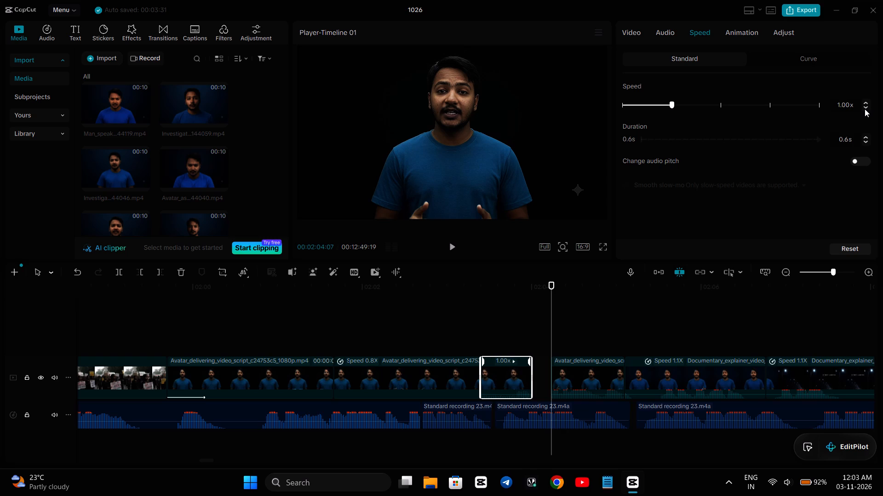
click(865, 109)
click(865, 109)
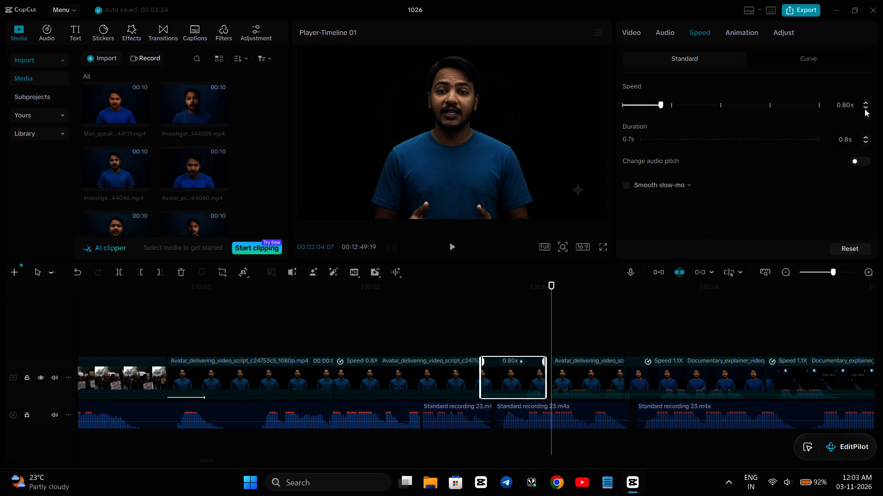
Play back the slowed piece and move it slightly later so it meets the second piece of the split clip.
click(482, 305)
key(space)
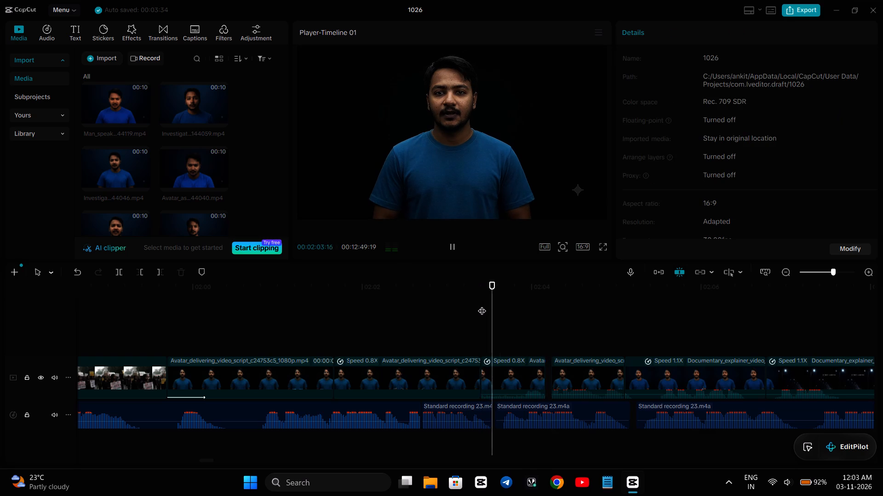
key(space)
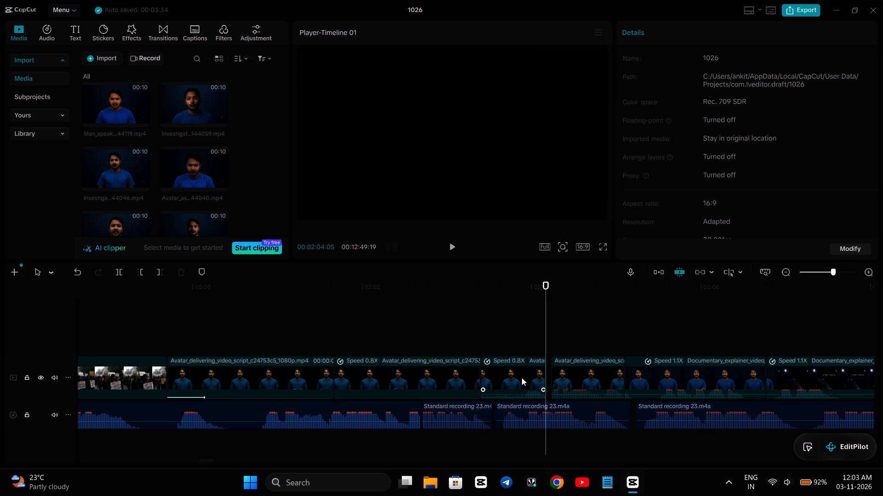
drag(516, 375, 524, 376)
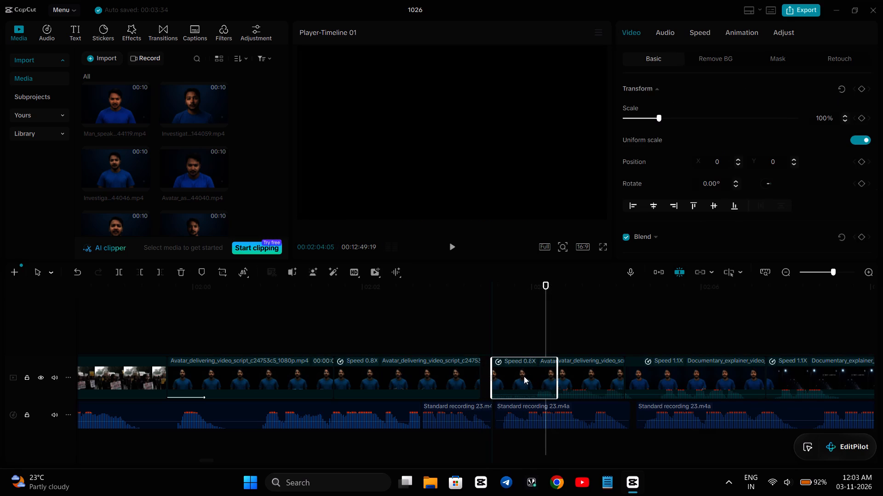
drag(524, 376, 522, 376)
Replay the slowed piece and its surroundings from about 00:02:02:12 to 00:02:04:08, comparing the presenter's speech with the voice-over.
click(451, 344)
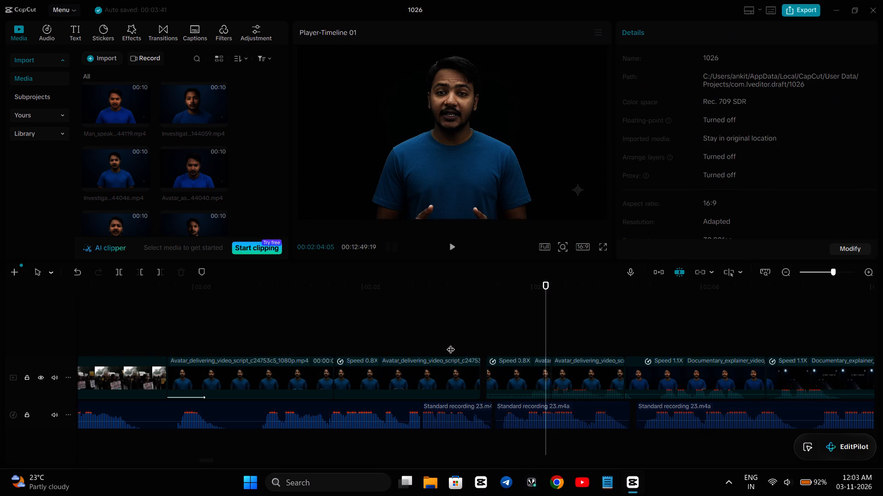
key(space)
key(space)
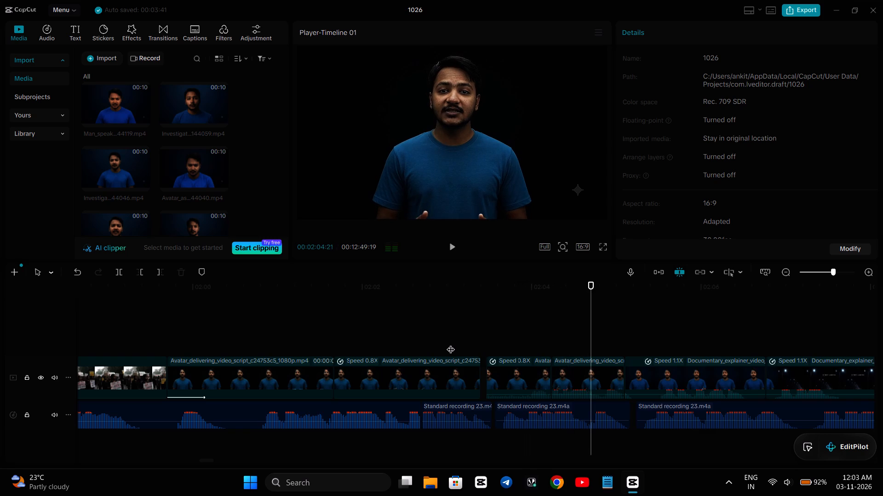
click(397, 328)
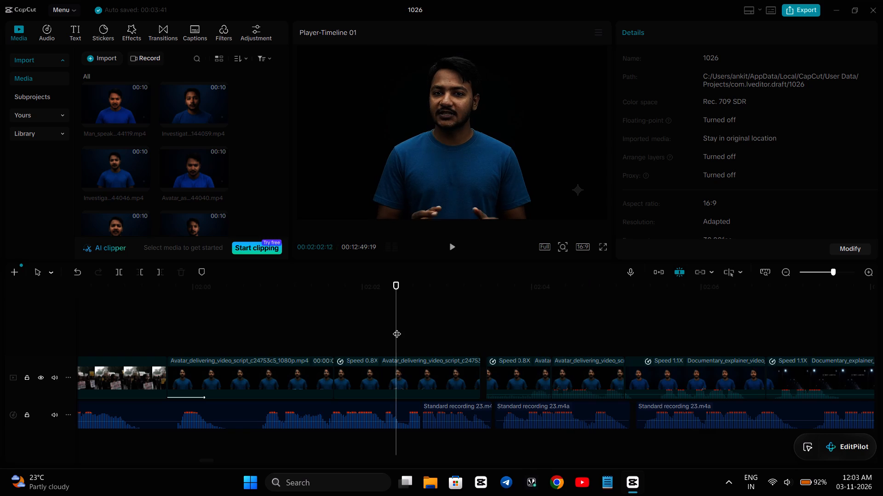
key(space)
key(space)
key(space)
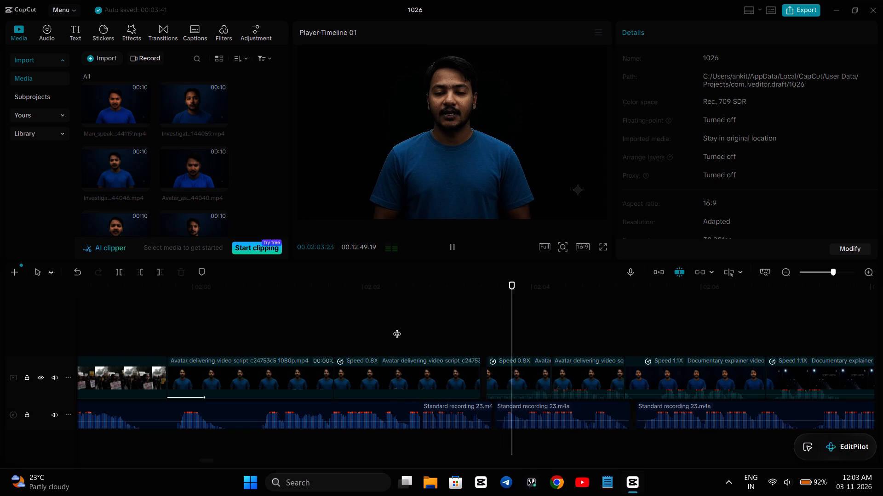
key(space)
key(space)
key(space)
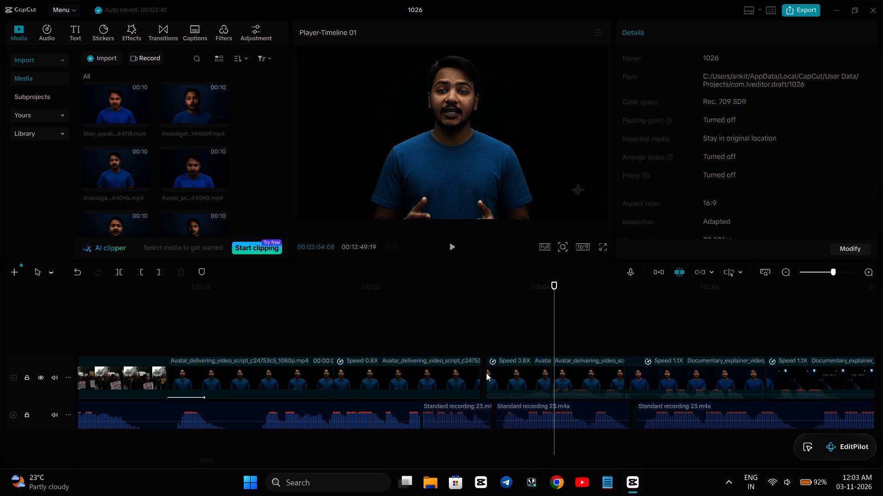
Trim the start of the slowed 0.8x piece to about 00:02:03:16.
click(507, 379)
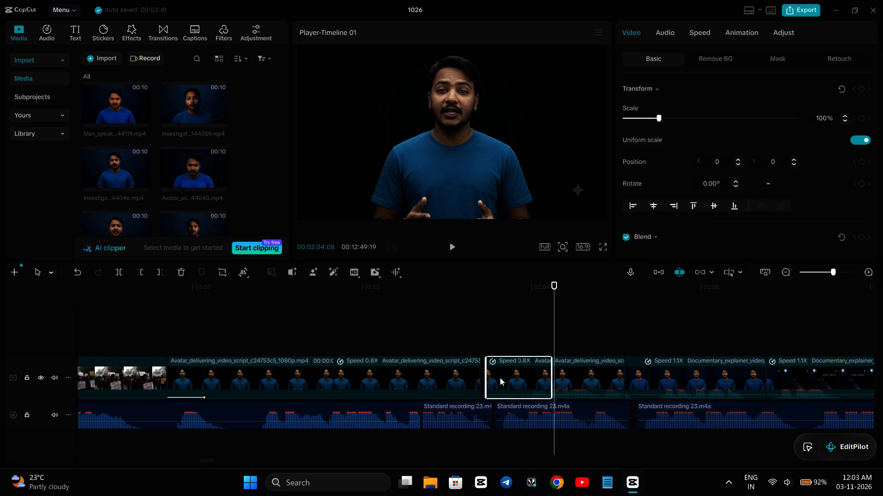
drag(486, 375, 491, 378)
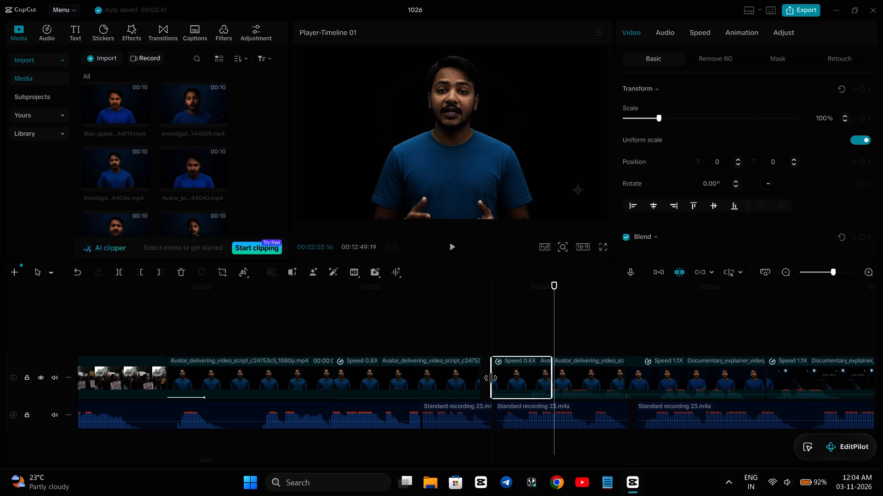
drag(491, 378, 492, 378)
Set the trimmed piece's playback speed to 0.70x.
click(697, 33)
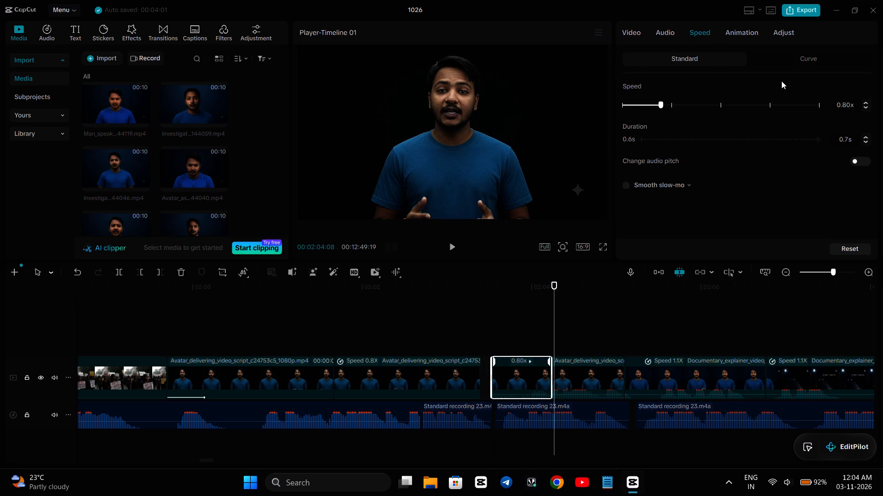
click(866, 106)
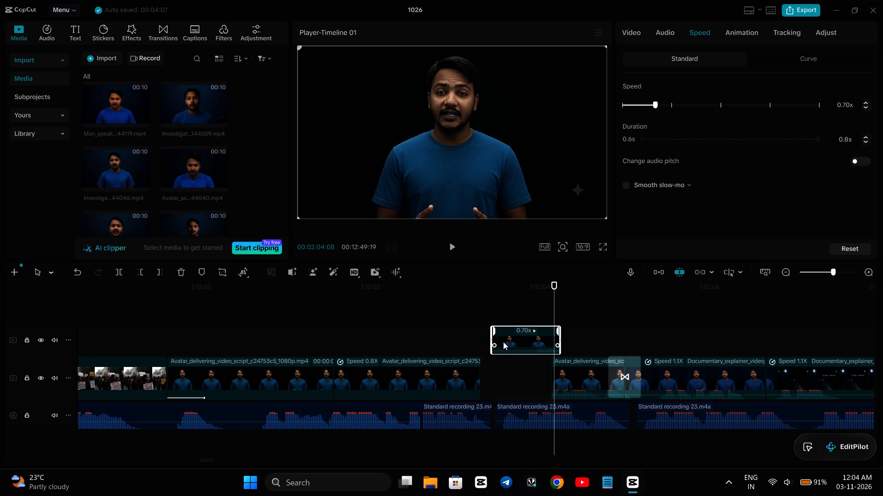
Move the 0.70x piece from the upper track onto the main track, directly after the preceding presenter clip.
drag(506, 342, 497, 375)
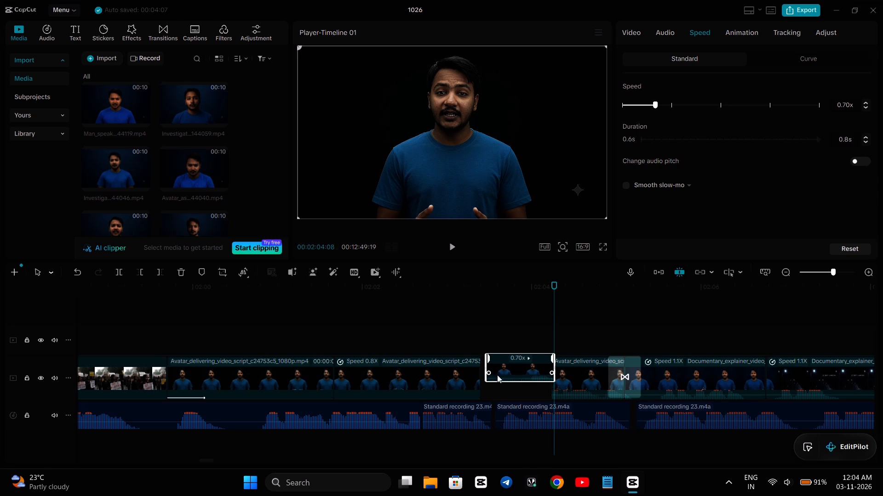
drag(497, 375, 498, 386)
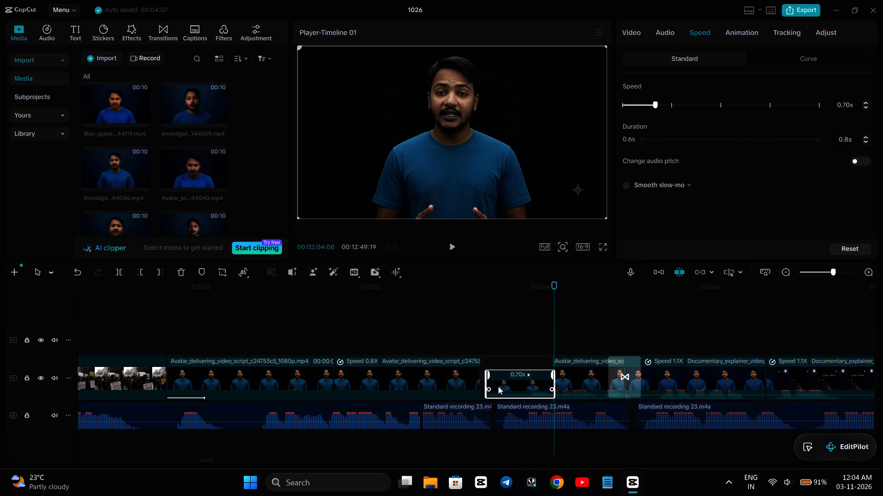
drag(498, 386, 496, 386)
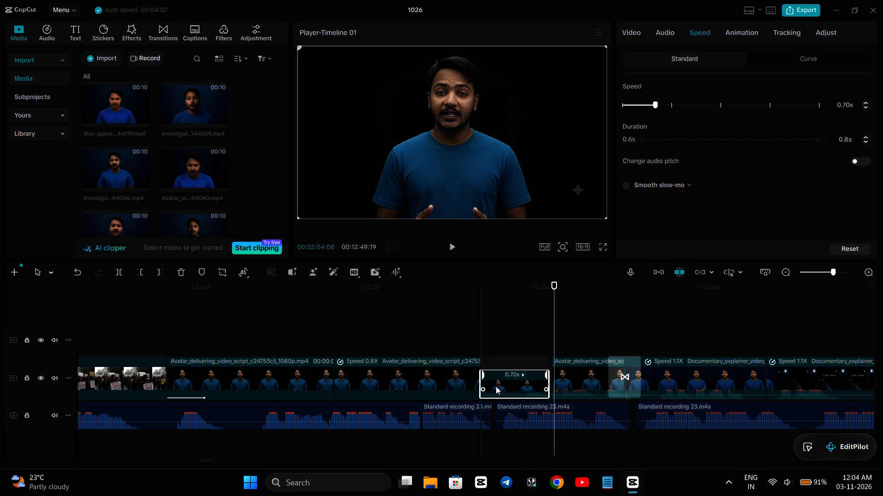
drag(496, 386, 496, 386)
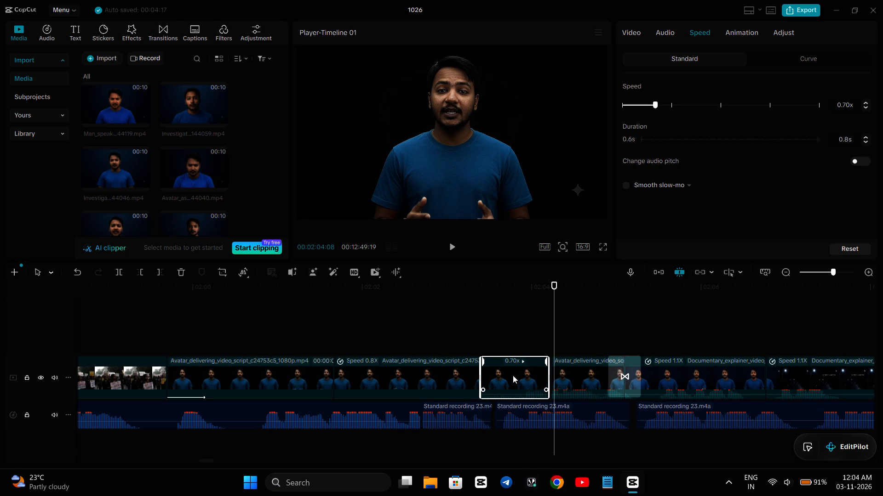
Lift the 0.70x piece to the upper track and extend its start back to the end of the preceding presenter clip.
drag(513, 375, 519, 378)
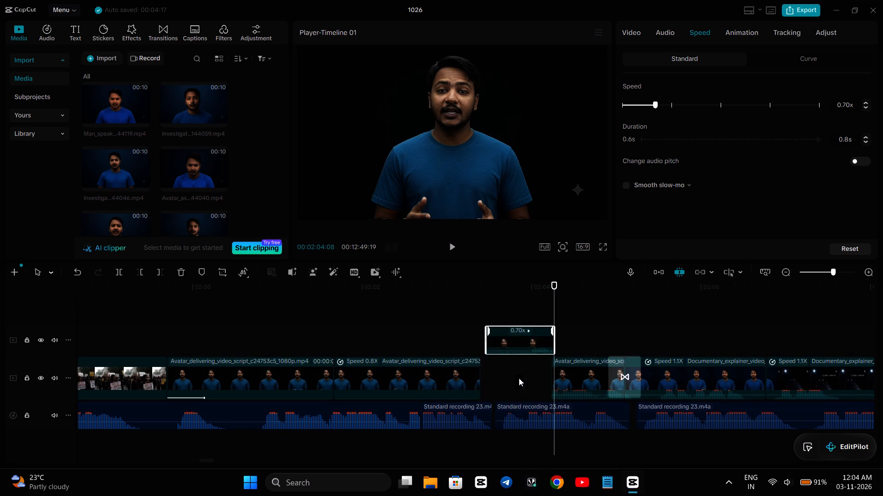
click(485, 342)
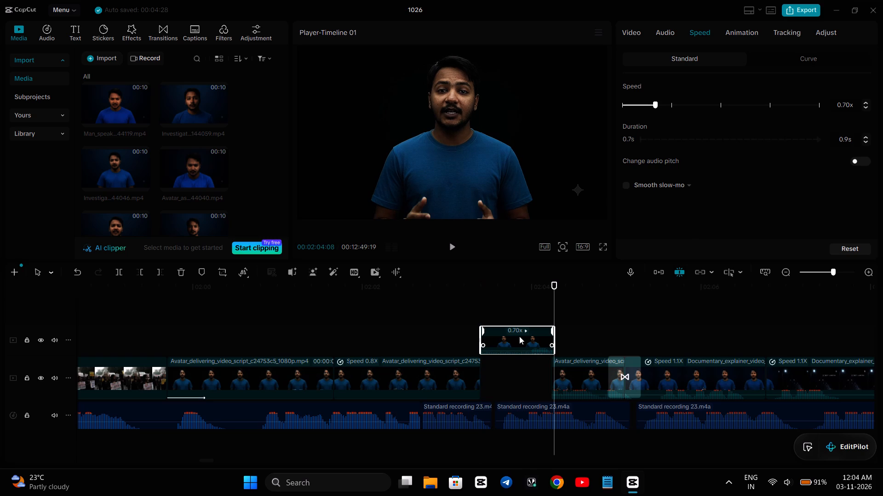
Trim the start of the 0.70x piece to about 00:02:03:12 and fit it into the main-track gap after the preceding presenter clip.
drag(519, 336, 520, 379)
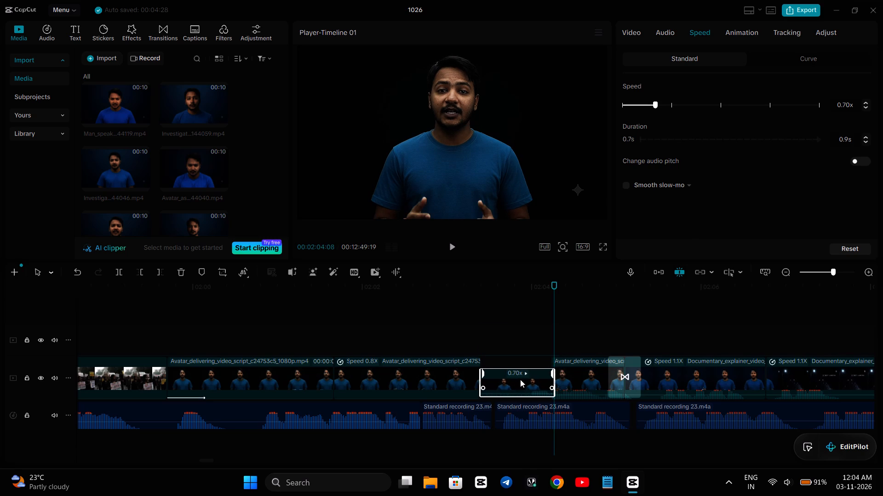
drag(509, 340, 511, 395)
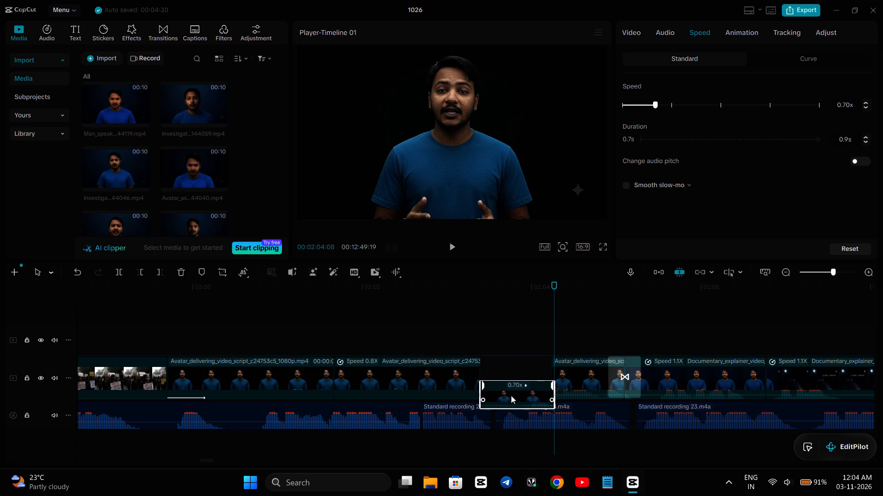
drag(511, 395, 506, 387)
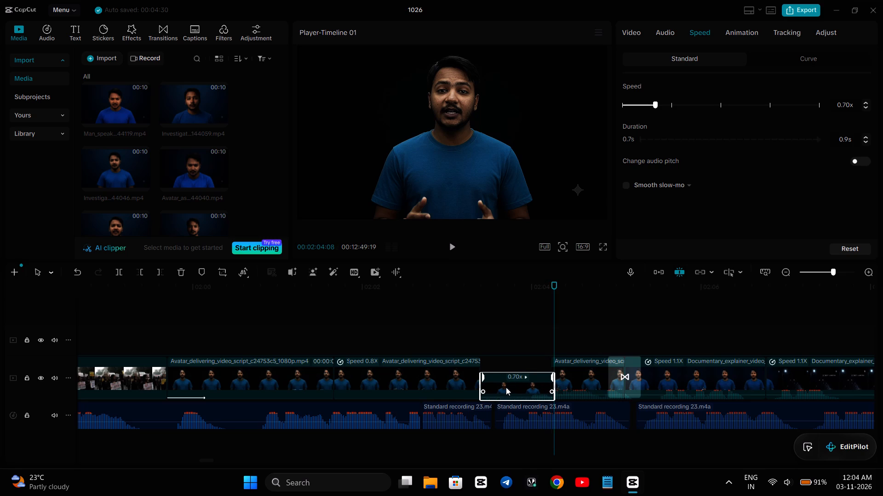
drag(506, 387, 506, 388)
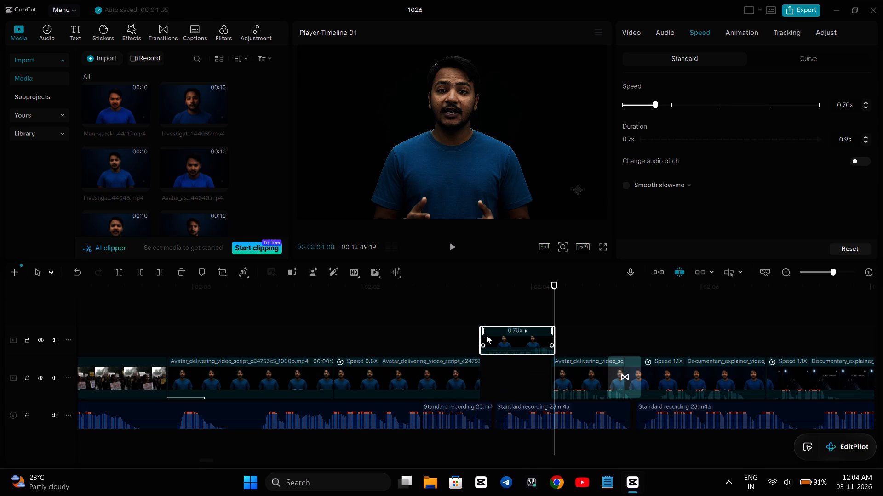
click(480, 340)
drag(503, 339, 501, 339)
drag(501, 339, 499, 338)
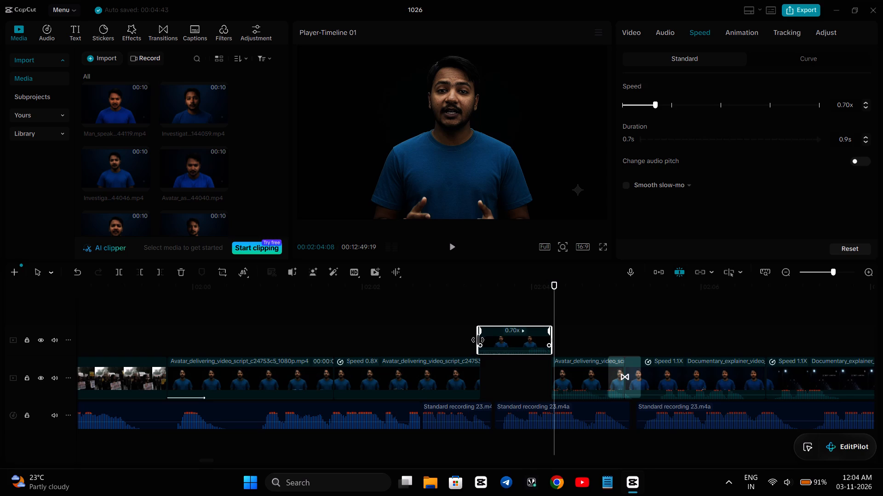
click(476, 340)
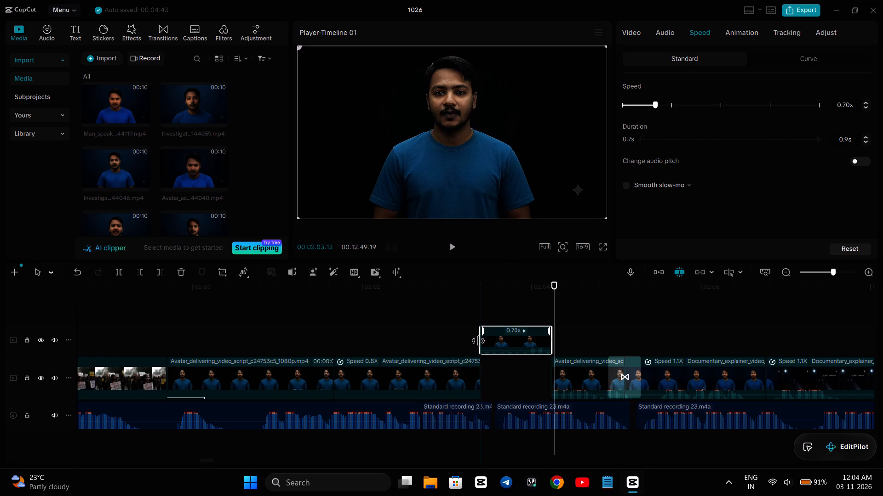
drag(505, 339, 509, 372)
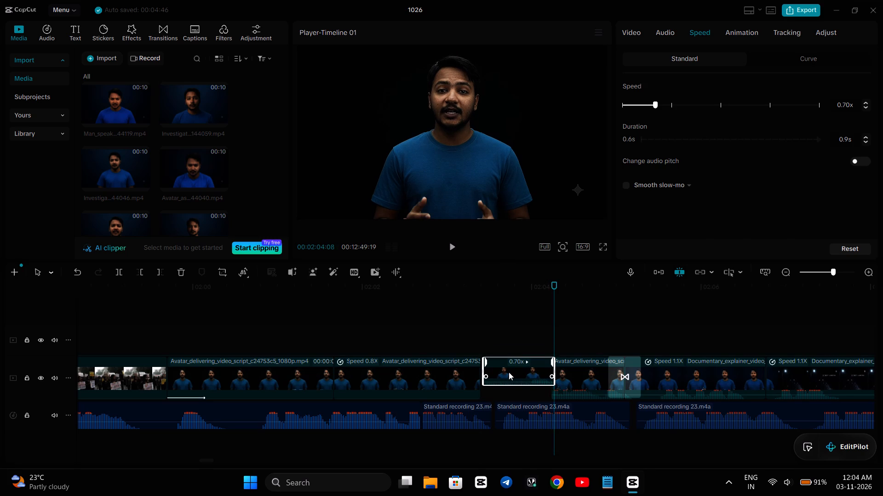
drag(509, 372, 507, 379)
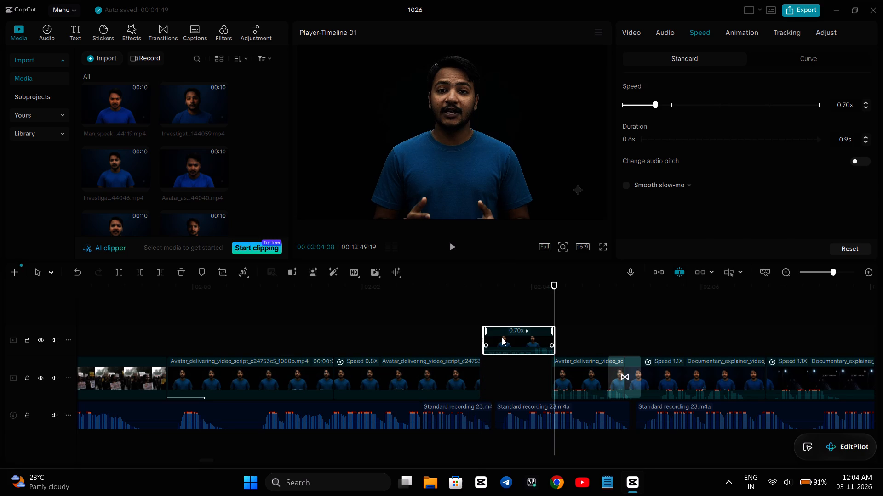
drag(502, 337, 497, 375)
Replay the refitted 0.7x piece from about 00:02:02:25 to 00:02:04:20, comparing the presenter's speech with the voice-over.
click(433, 323)
key(space)
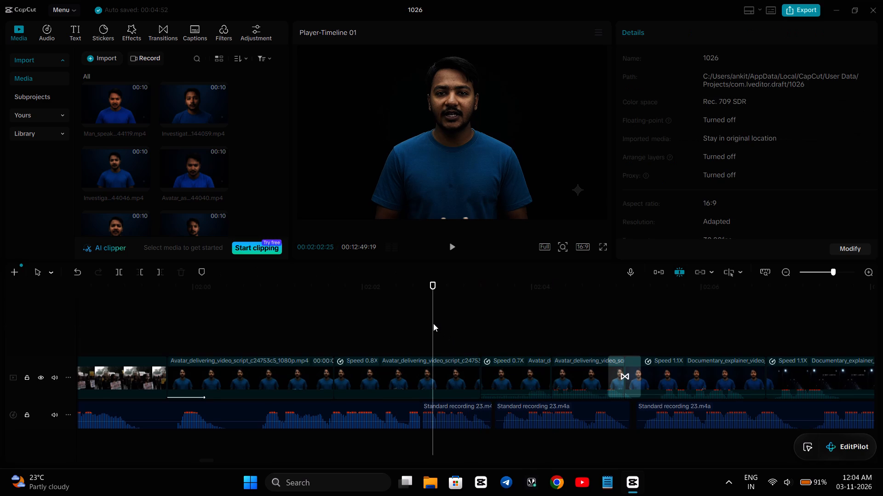
key(space)
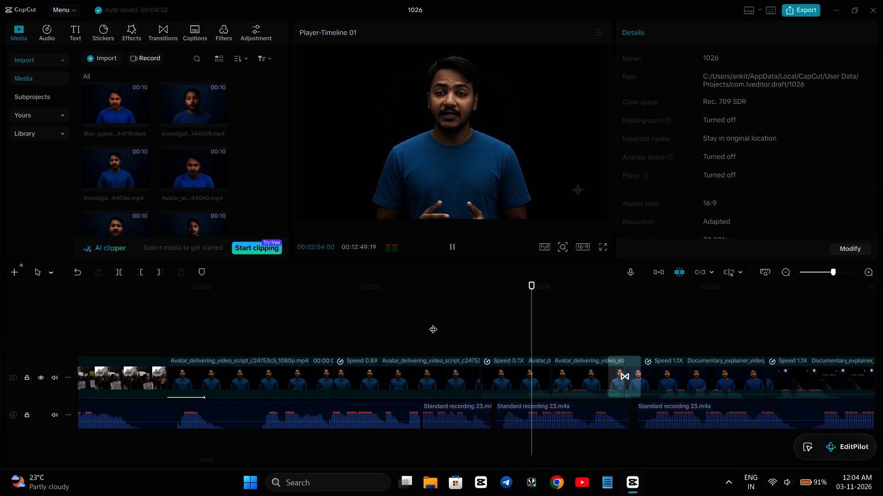
key(space)
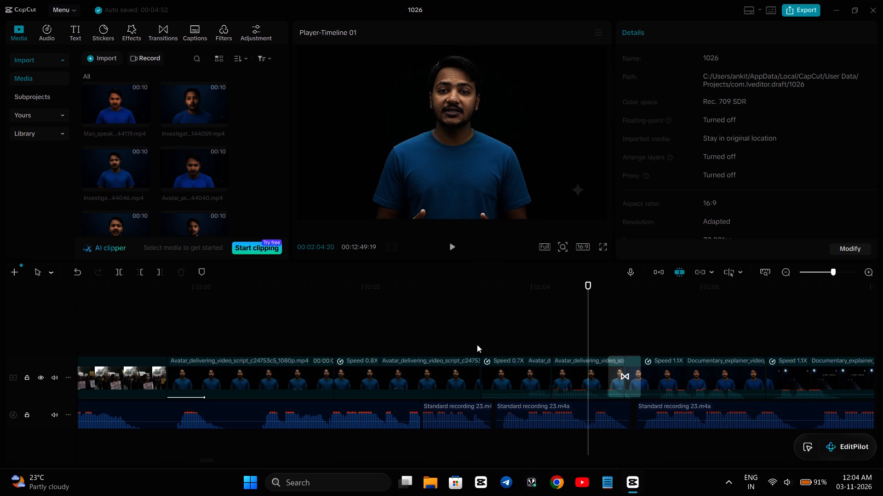
Lift the 0.7x piece back onto the upper track and trim its start to about 00:02:03:16.
click(520, 370)
drag(520, 370, 514, 345)
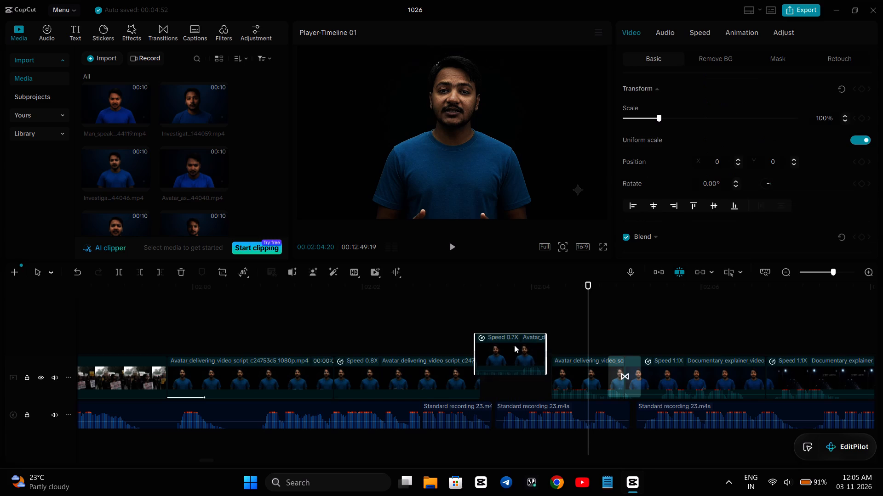
drag(514, 345, 518, 322)
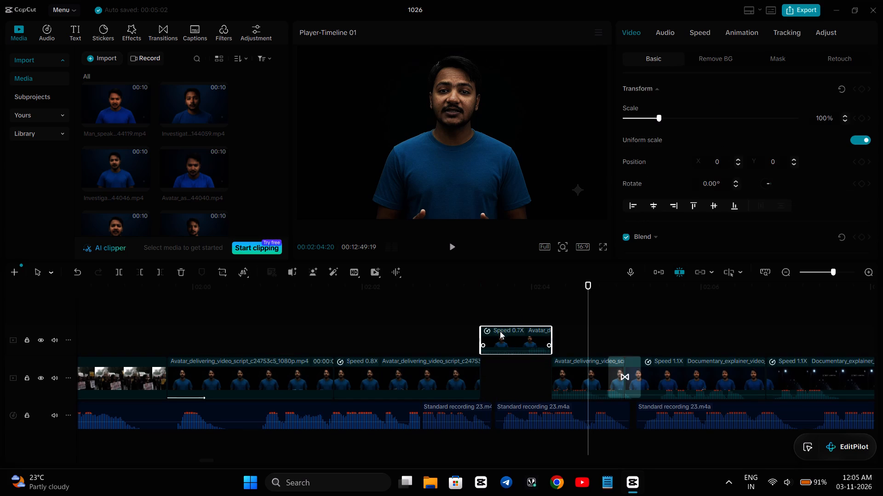
drag(480, 338, 493, 344)
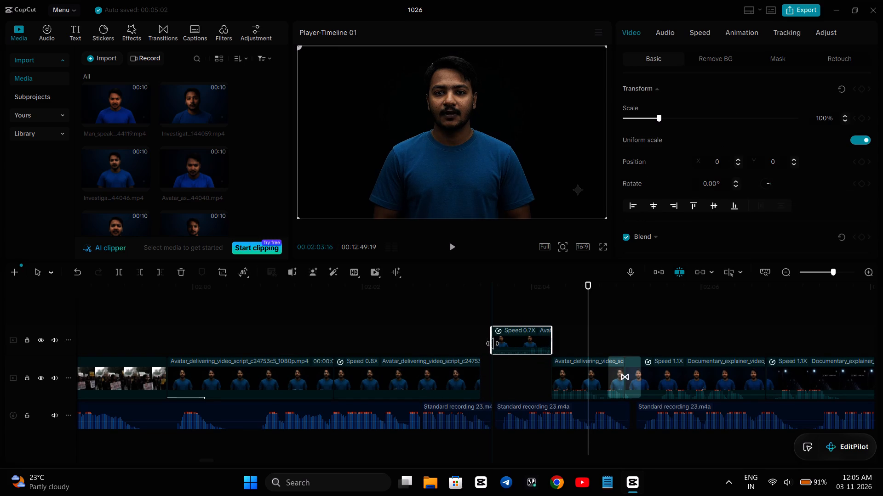
drag(493, 344, 495, 344)
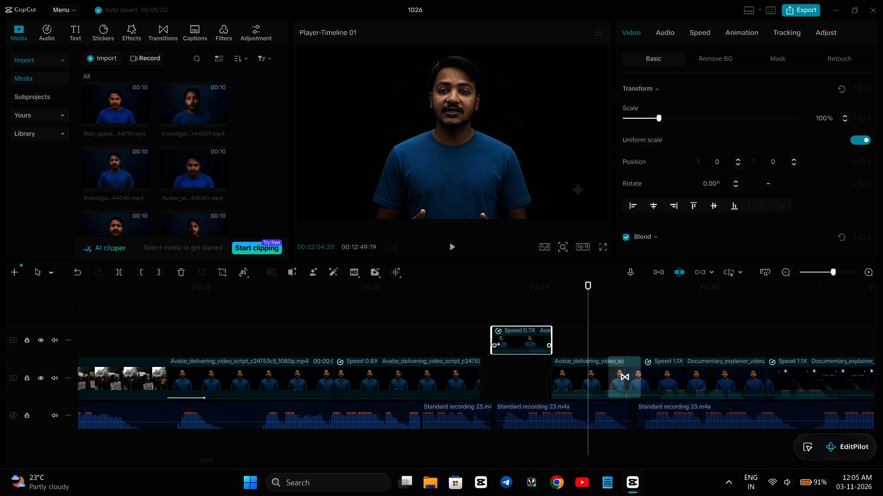
Set the trimmed piece's playback speed to 0.50x.
click(698, 25)
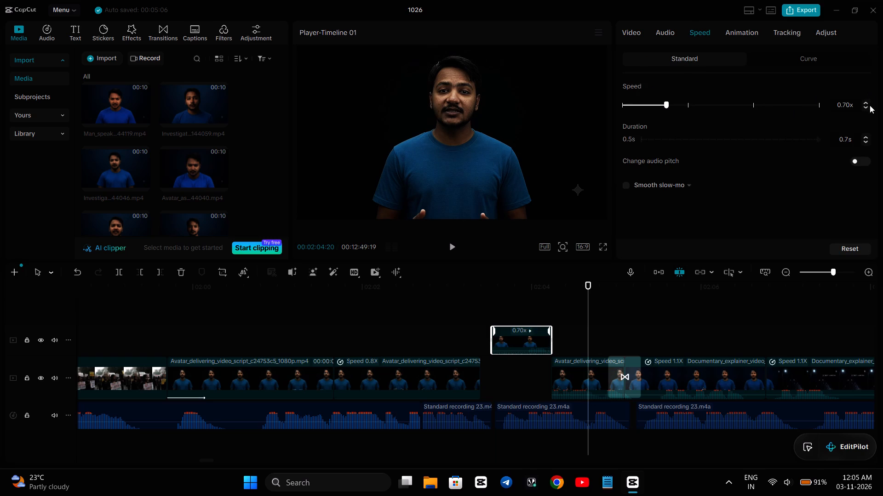
click(862, 106)
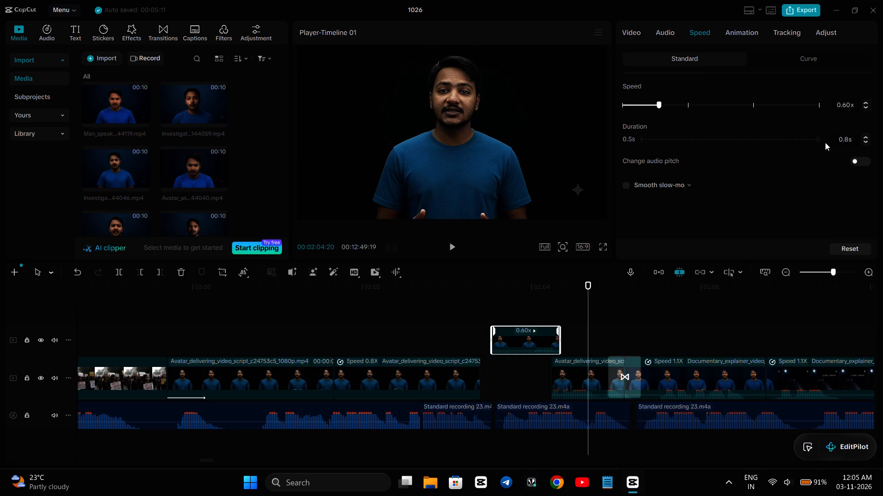
click(866, 107)
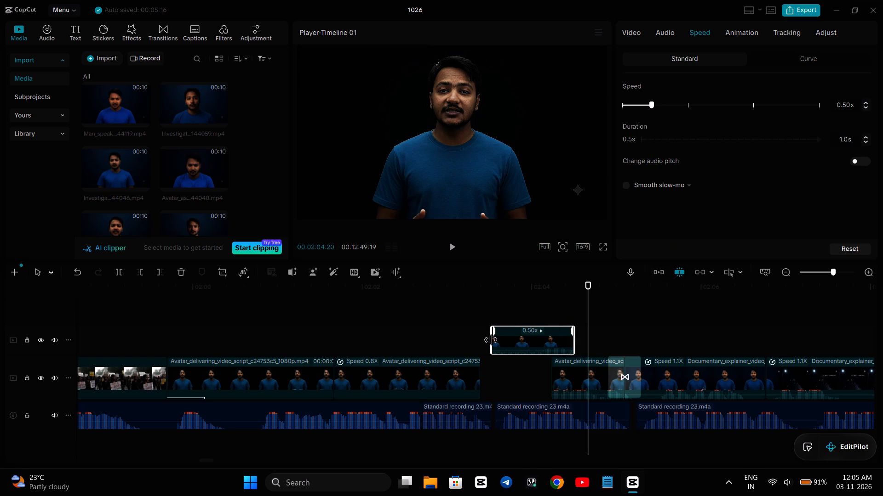
Trim the start of the 0.50x piece to leave about 0.9 s and fit it into the main-track gap after the preceding presenter clip.
drag(491, 340, 501, 343)
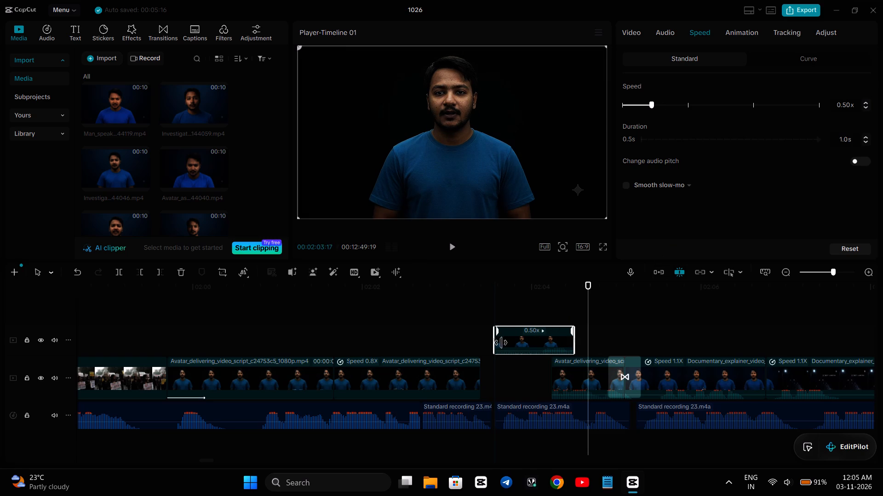
drag(501, 343, 505, 343)
drag(545, 337, 538, 338)
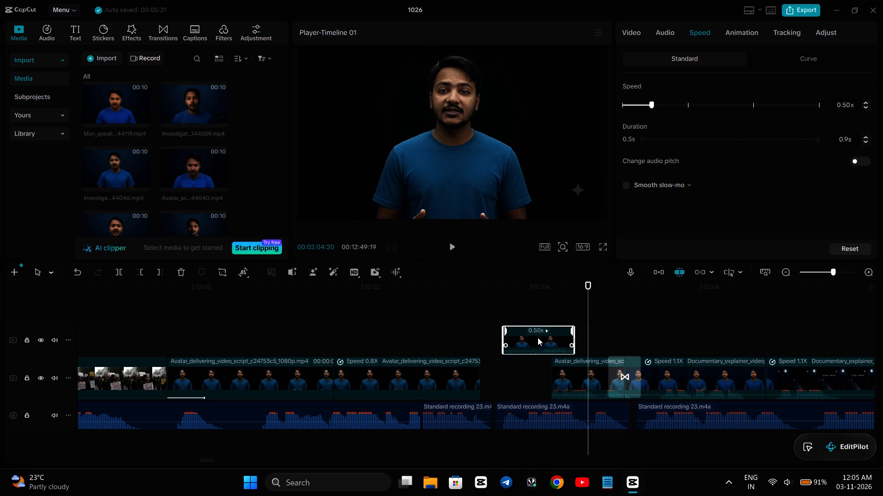
drag(538, 338, 525, 341)
click(561, 287)
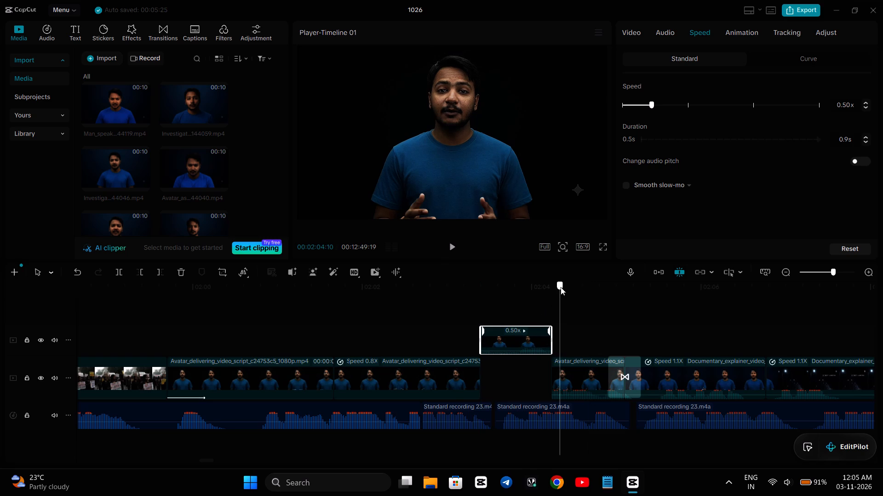
click(546, 290)
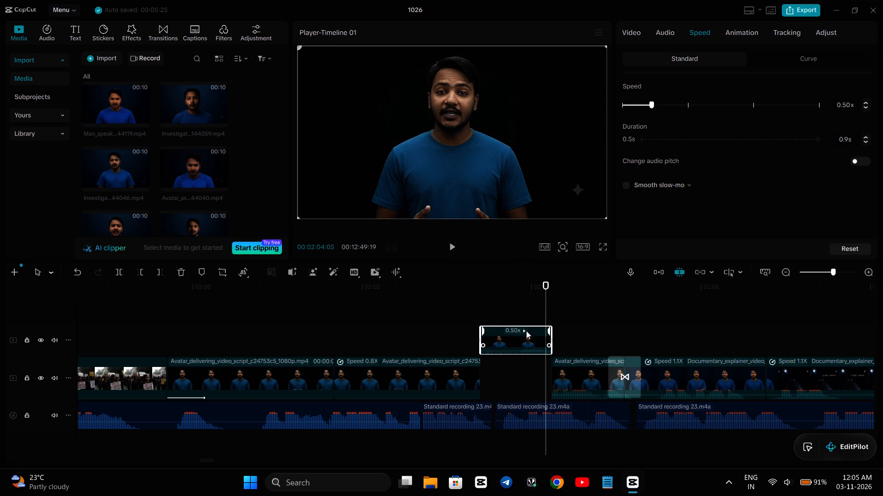
drag(521, 342, 520, 383)
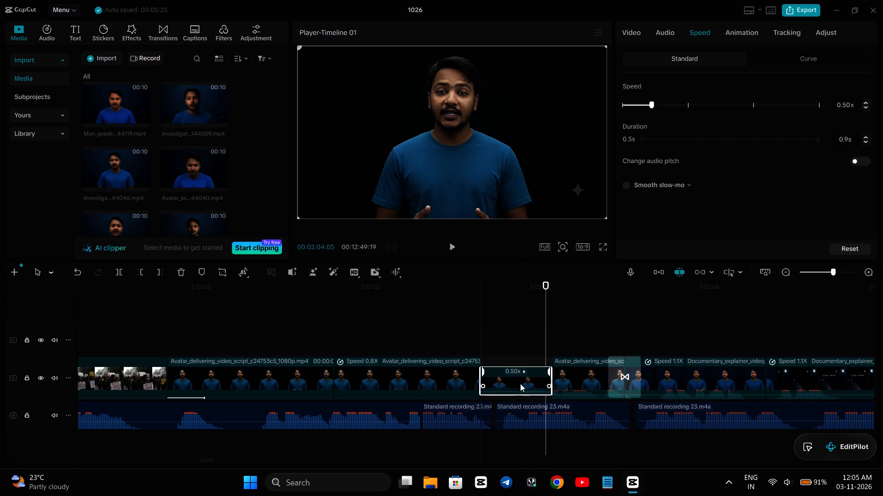
drag(520, 383, 520, 383)
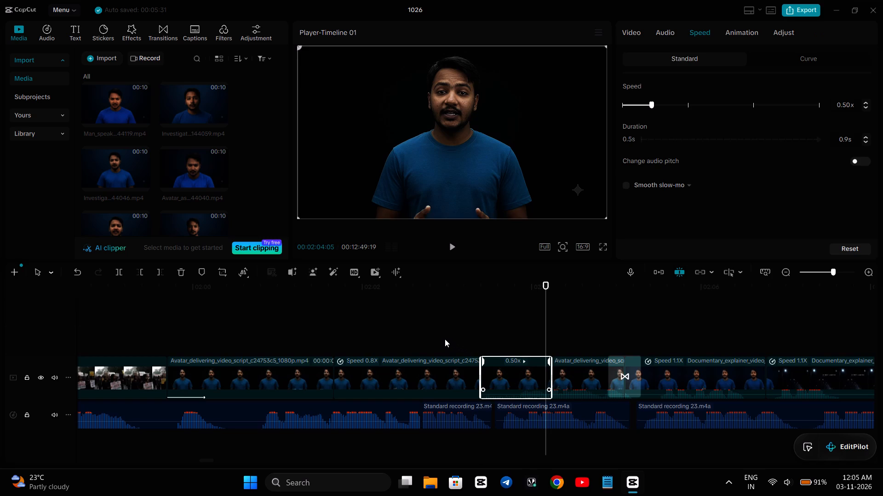
Replay the 0.5x piece and the clips around it up to about 00:02:04:29, comparing the presenter's speech with the voice-over.
click(445, 339)
key(space)
key(space)
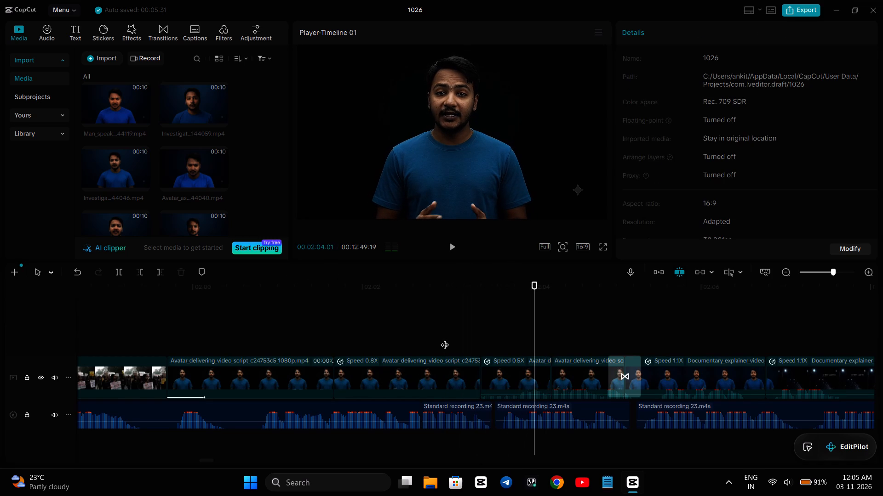
click(440, 339)
click(383, 330)
key(space)
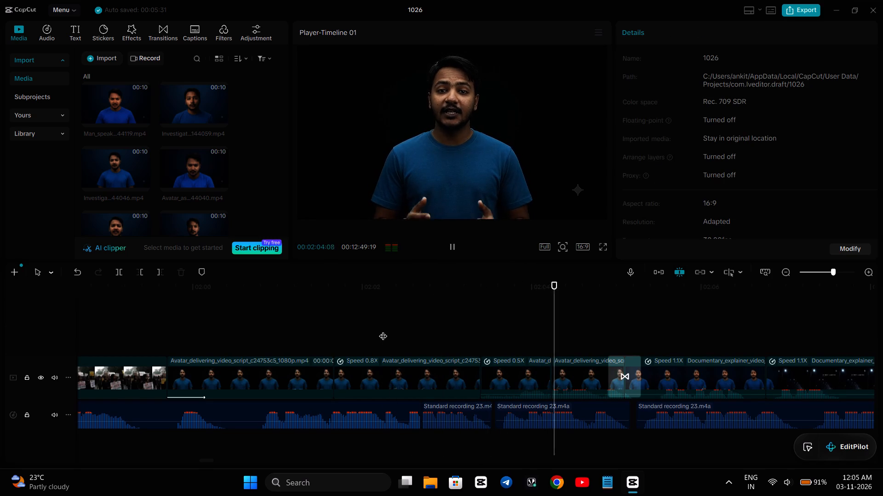
key(space)
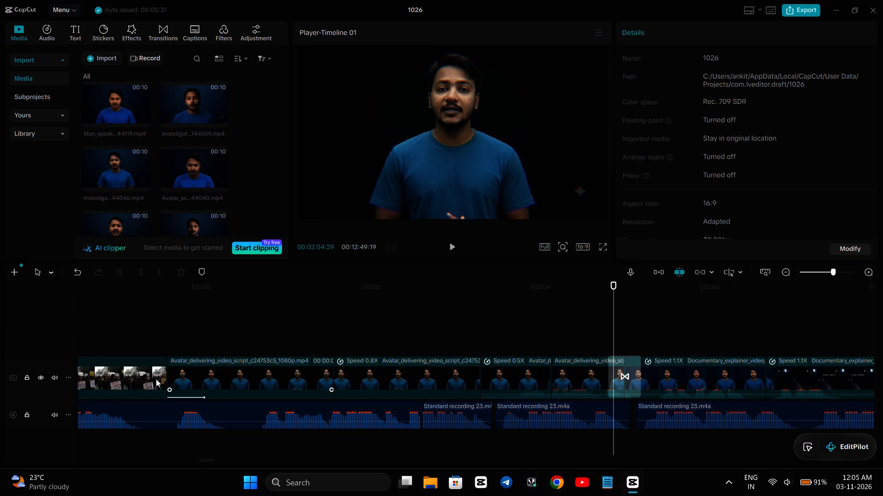
Mute the main video track.
click(54, 374)
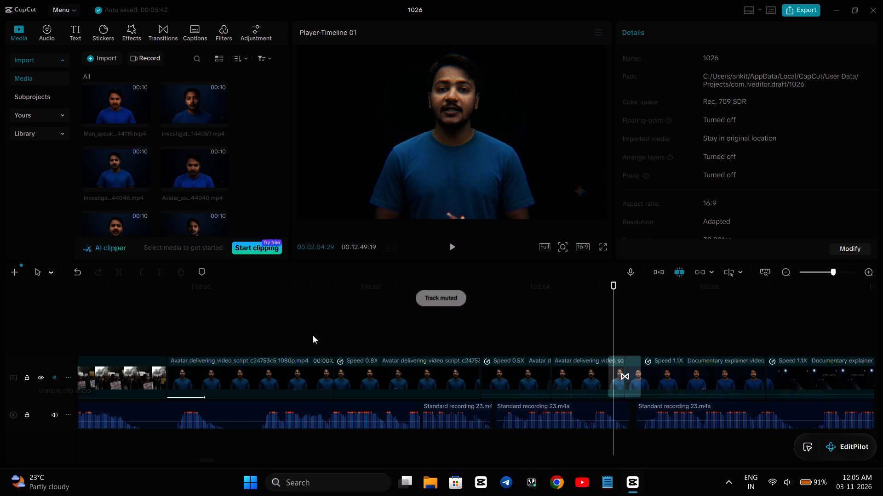
Replay the presenter section from before the 0.8x piece with the video track muted, checking lip movement against the voice-over.
click(313, 335)
key(space)
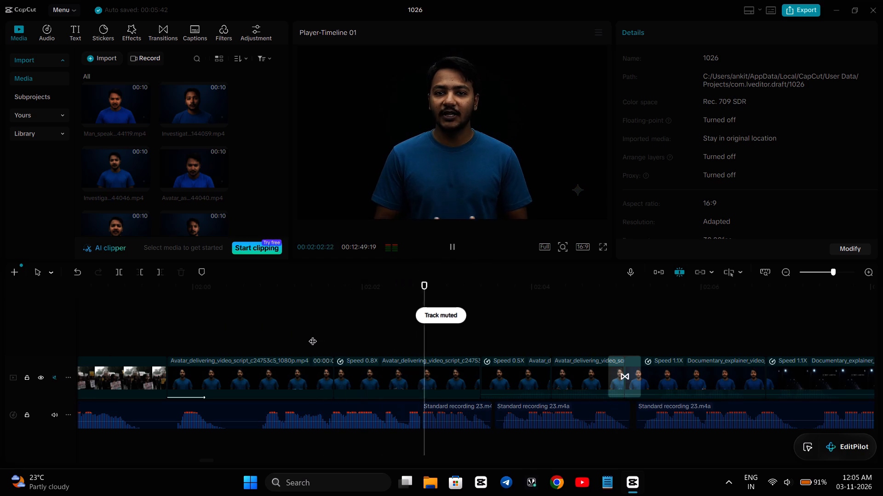
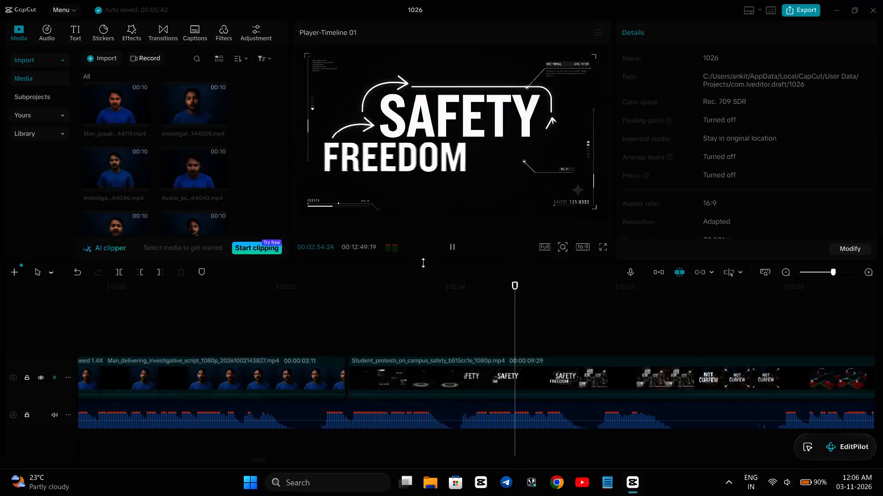
Unmute the main video track.
click(451, 246)
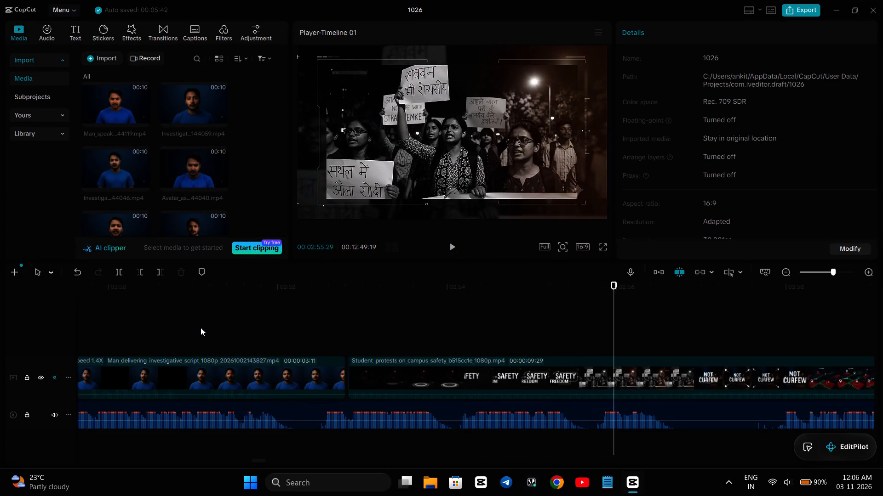
click(201, 327)
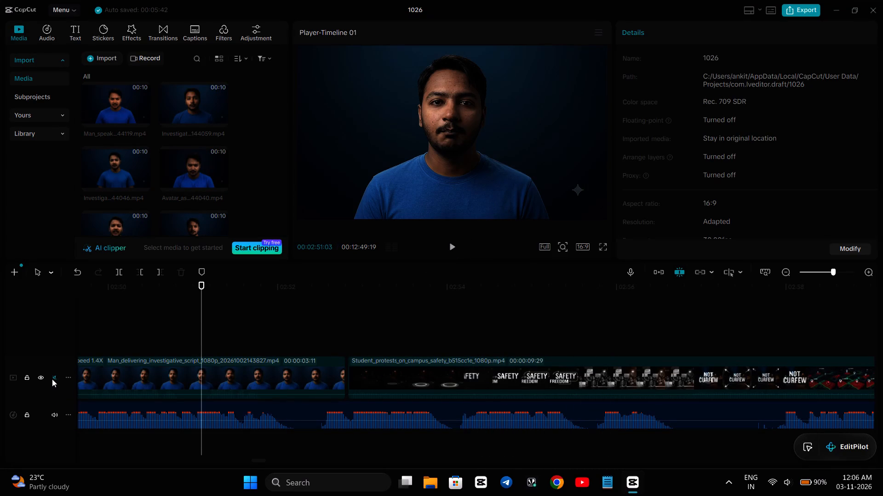
click(52, 379)
Replay the 1.4x presenter clip before the student protests clip in short stretches, comparing the presenter's speech with the voice-over.
key(space)
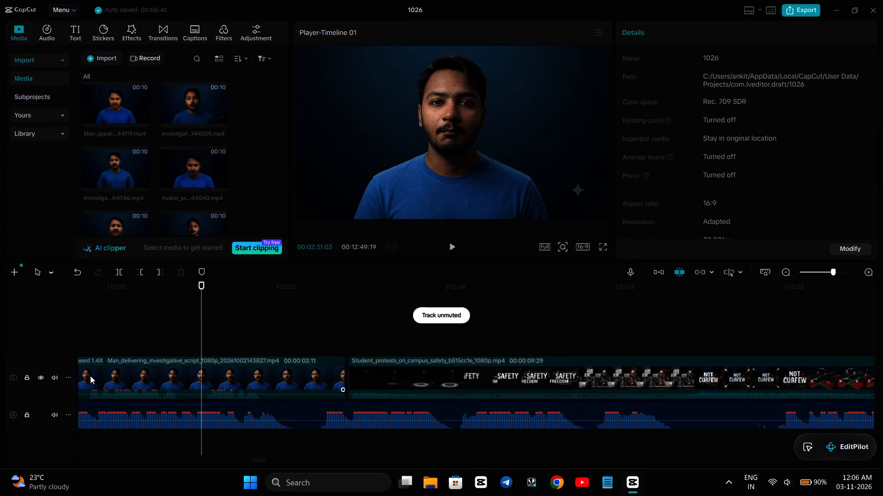
key(space)
scroll(115, 361, right, 1)
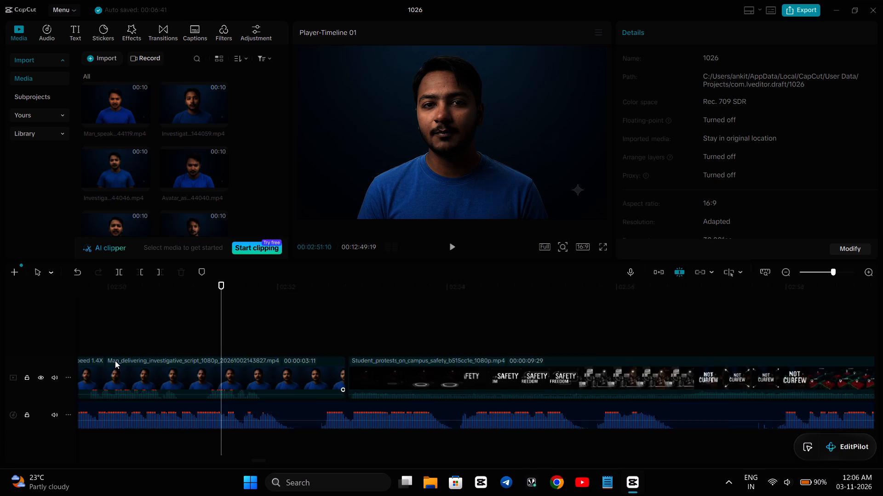
scroll(115, 361, right, 1)
click(209, 333)
key(space)
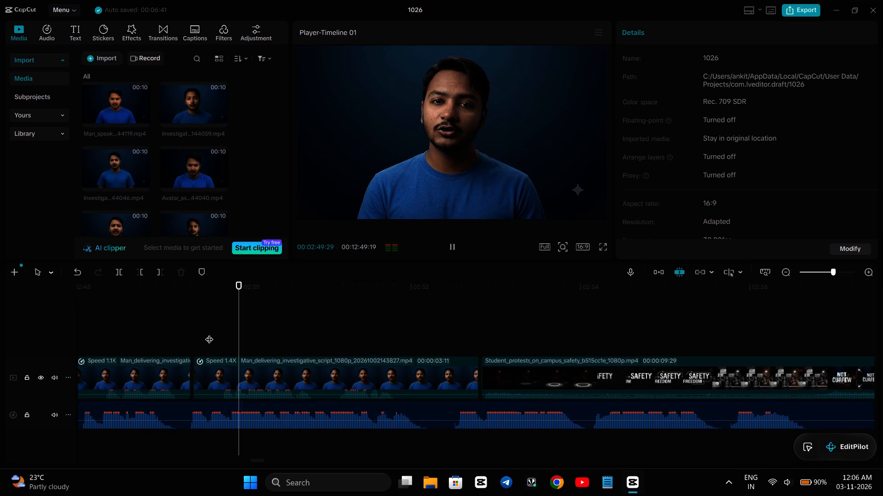
key(space)
key(space)
key(space)
key(space)
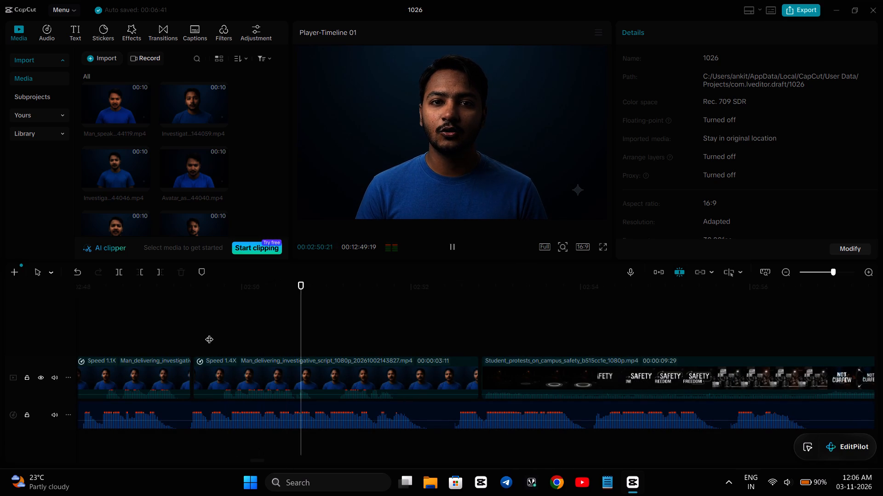
key(space)
key(space)
key(space)
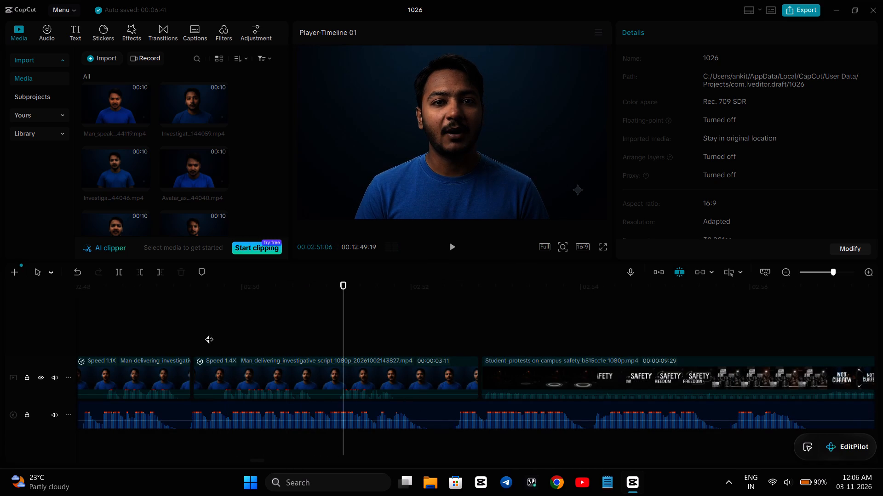
key(space)
key(space)
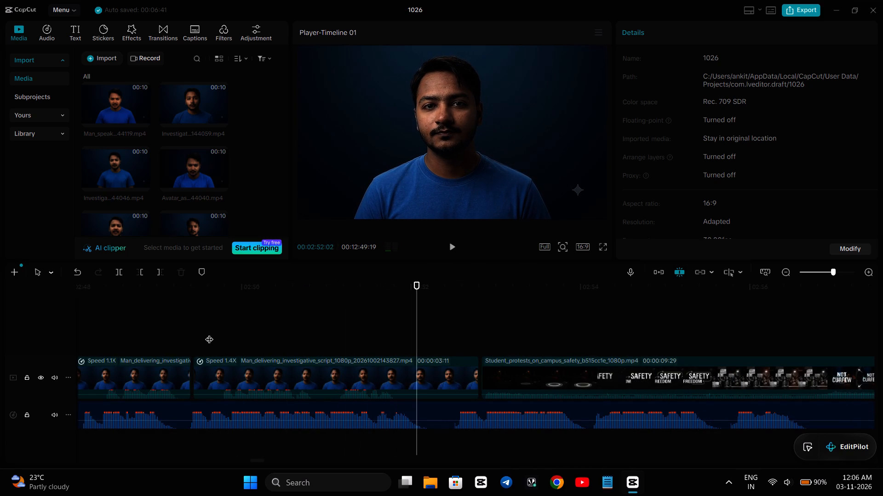
click(100, 329)
key(space)
key(space)
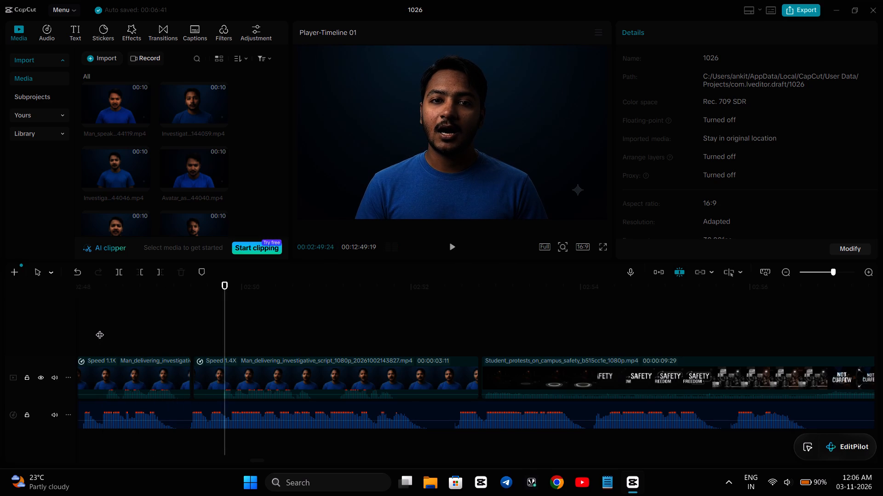
Replay the 1.2x and 1.1x presenter pieces before the 1.4x clip, checking their speech against the voice-over.
scroll(180, 348, right, 1)
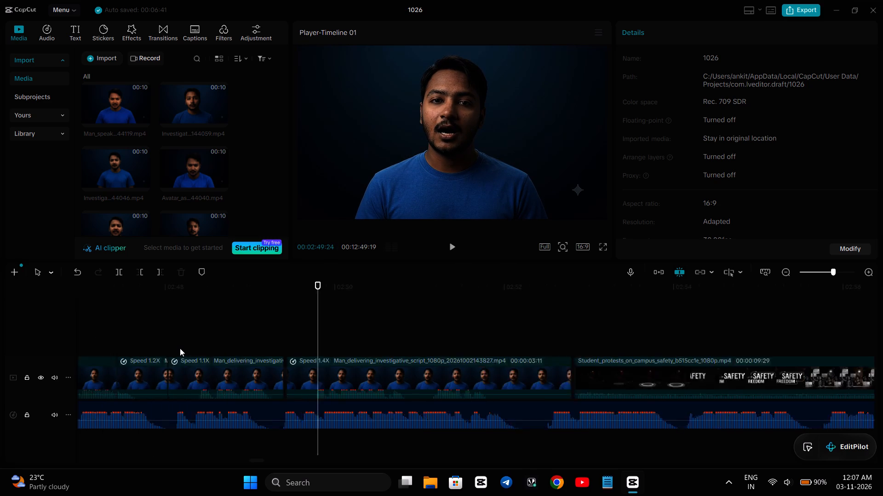
scroll(180, 348, right, 1)
click(237, 345)
key(space)
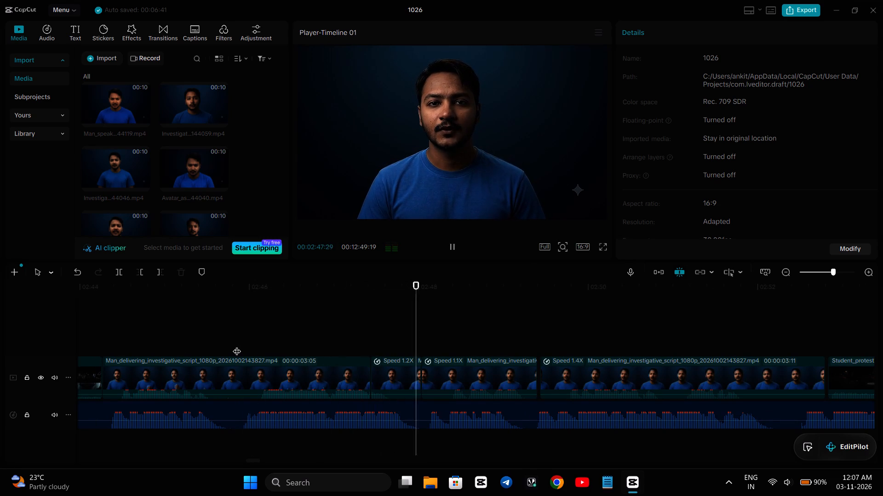
key(space)
key(space)
key(space)
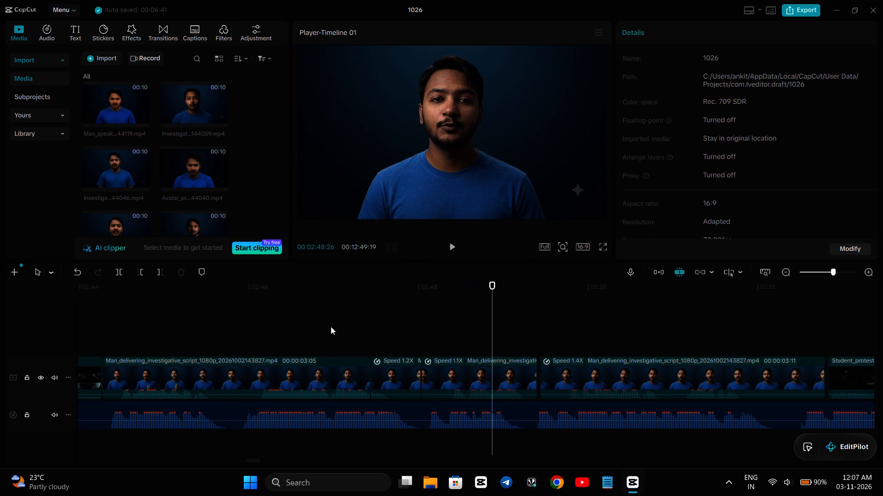
click(424, 321)
key(space)
key(space)
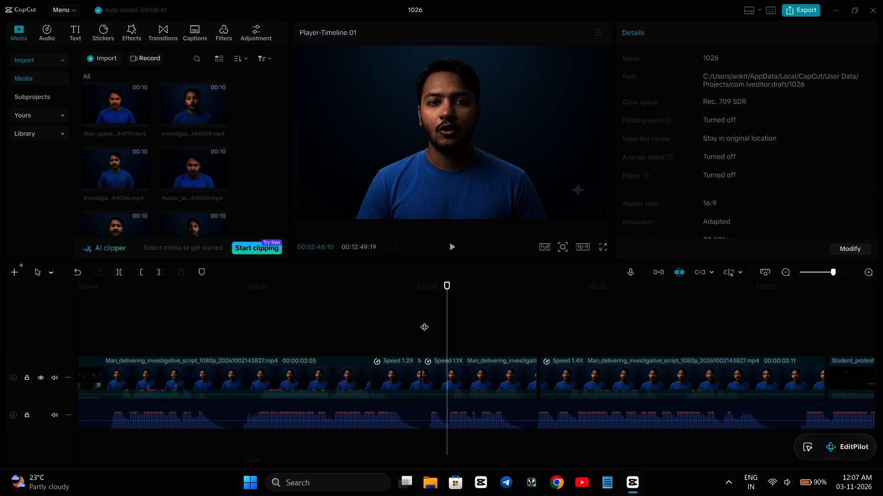
key(space)
key(space)
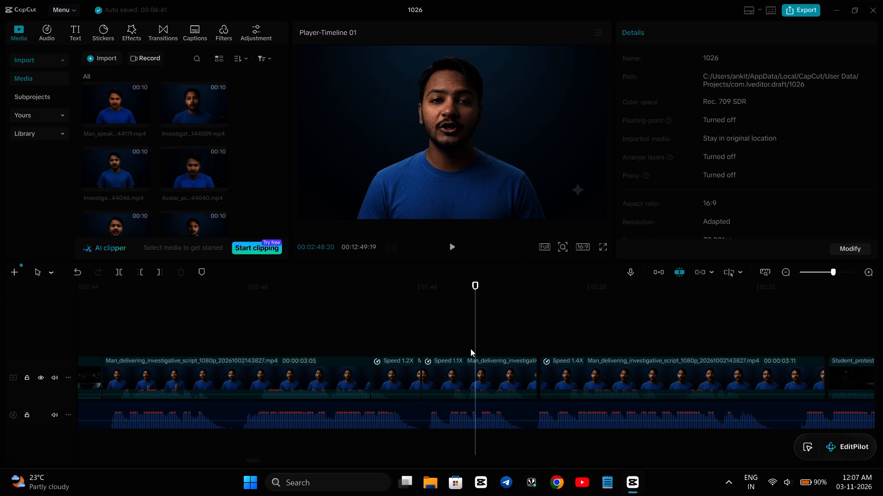
Trim the start of the 1.1x presenter piece so that about 1.2 s remains.
click(445, 368)
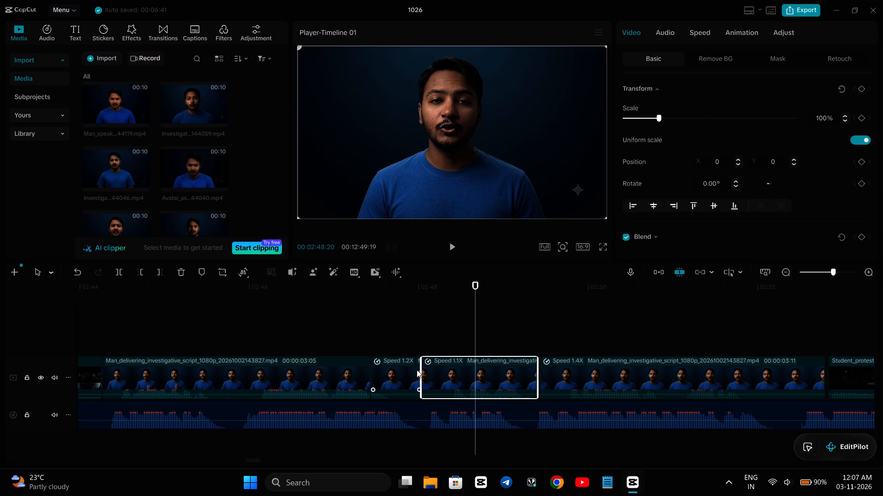
drag(421, 371, 450, 382)
drag(450, 382, 444, 384)
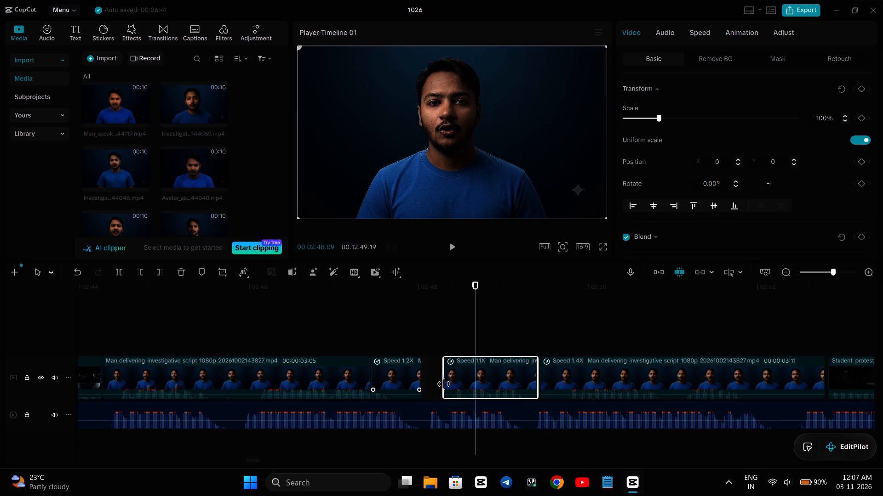
drag(444, 384, 443, 386)
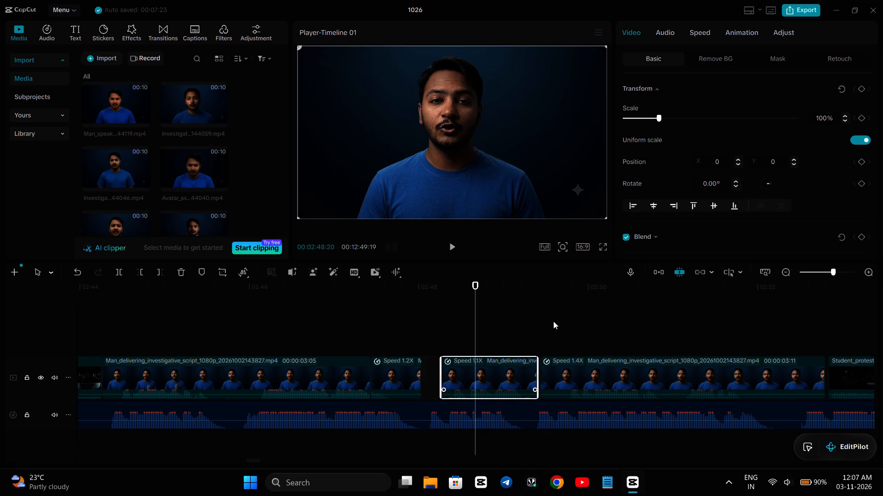
Slow the trimmed piece to 1.00x and place it on the main track directly after the 1.2x piece.
click(695, 34)
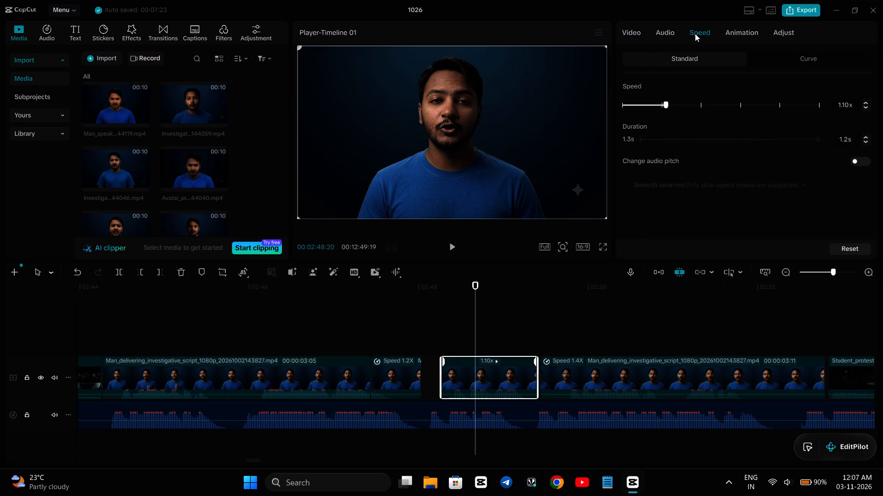
click(865, 106)
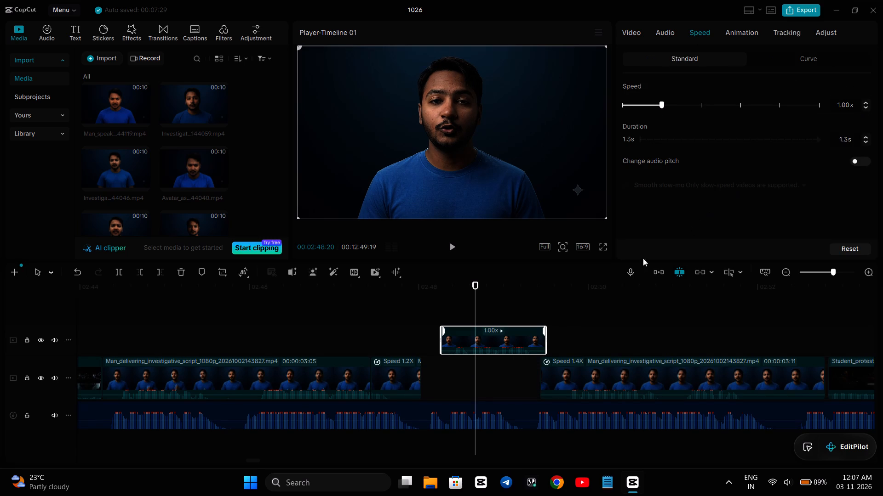
drag(513, 342, 509, 371)
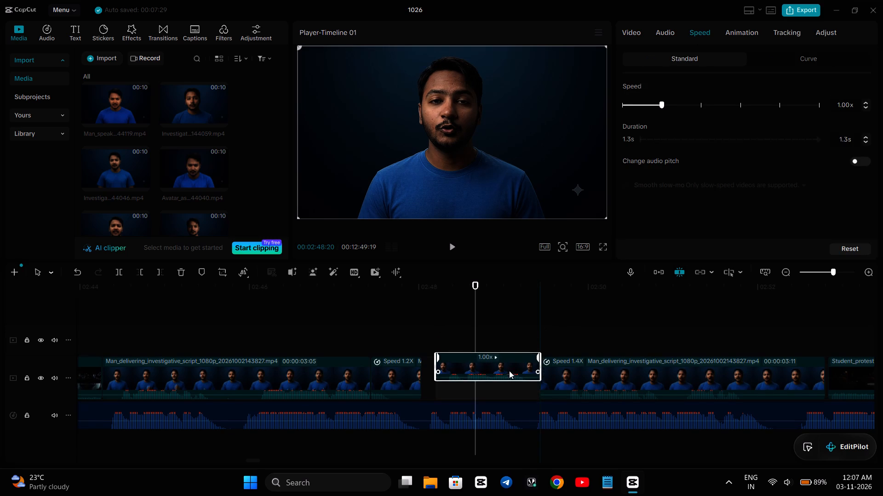
drag(509, 371, 496, 380)
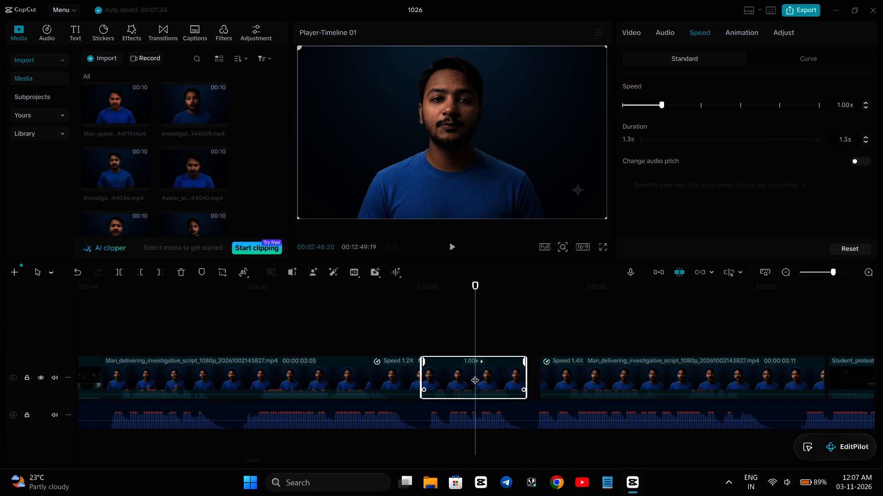
Replay from the 1.2x piece into the start of the 1.4x clip, comparing lip movement with the voice-over.
click(370, 337)
key(space)
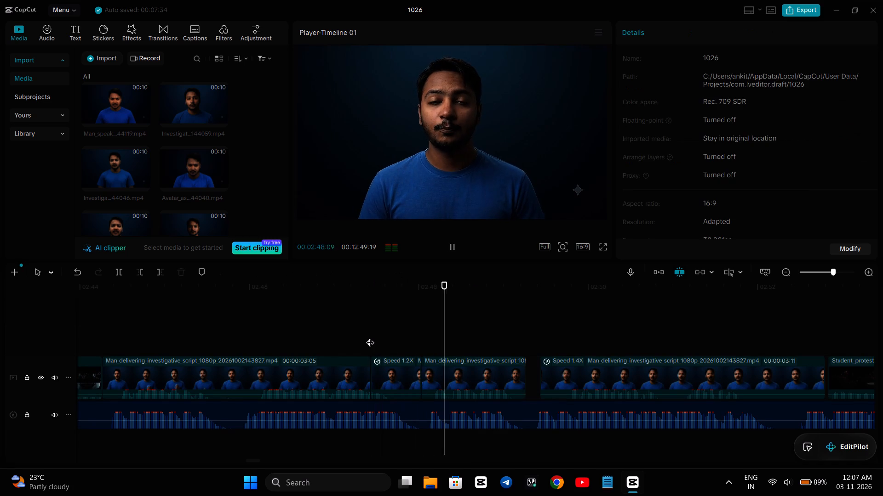
key(space)
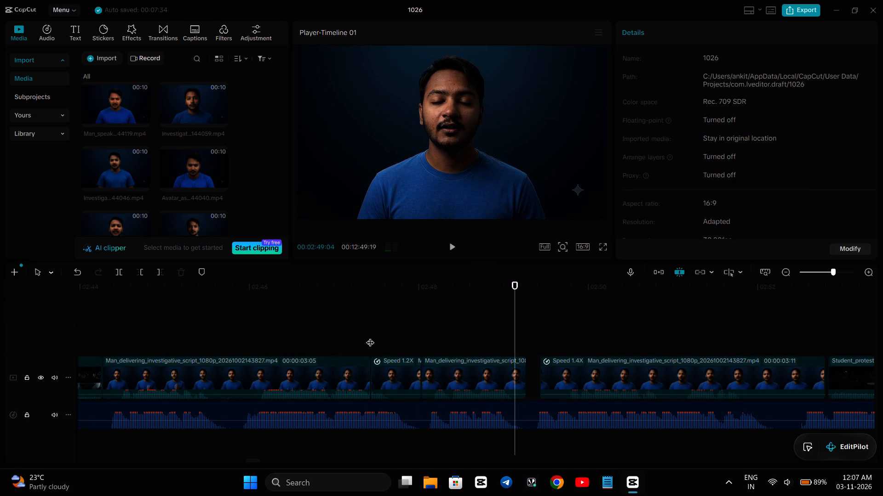
key(space)
key(space)
key(space)
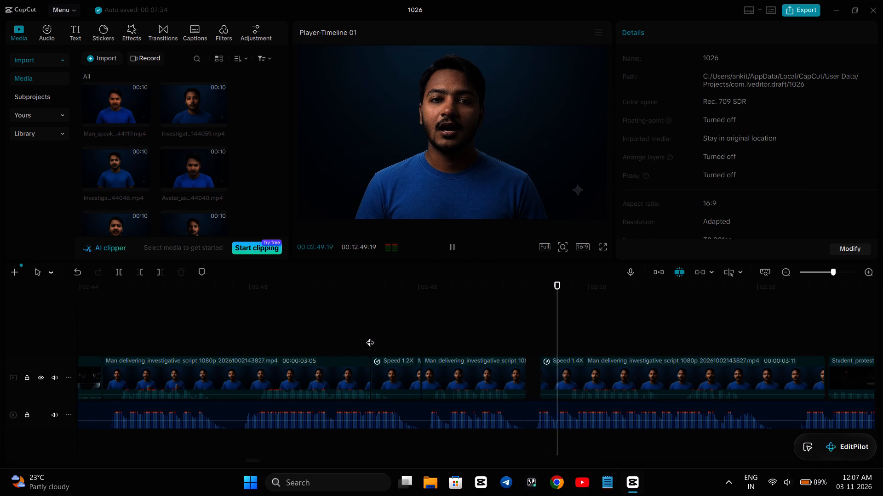
key(space)
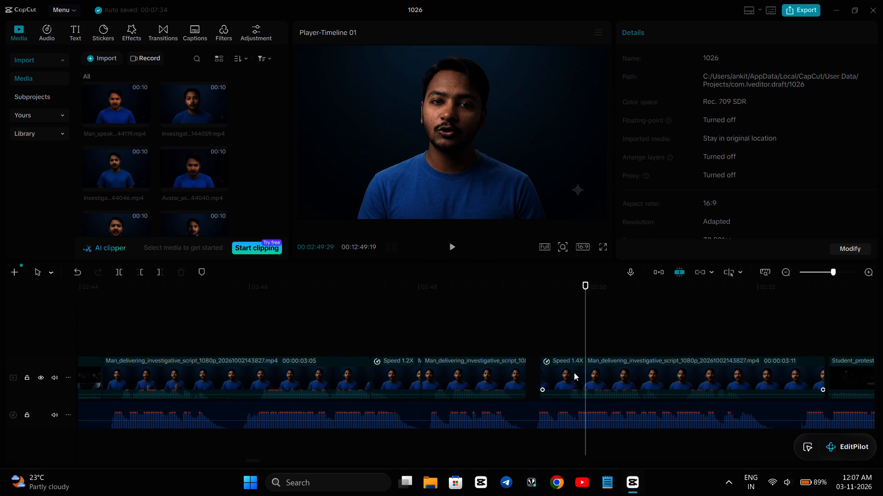
Move the 1.4x presenter clip earlier to close the gap after the 1.00x piece.
drag(566, 374, 554, 378)
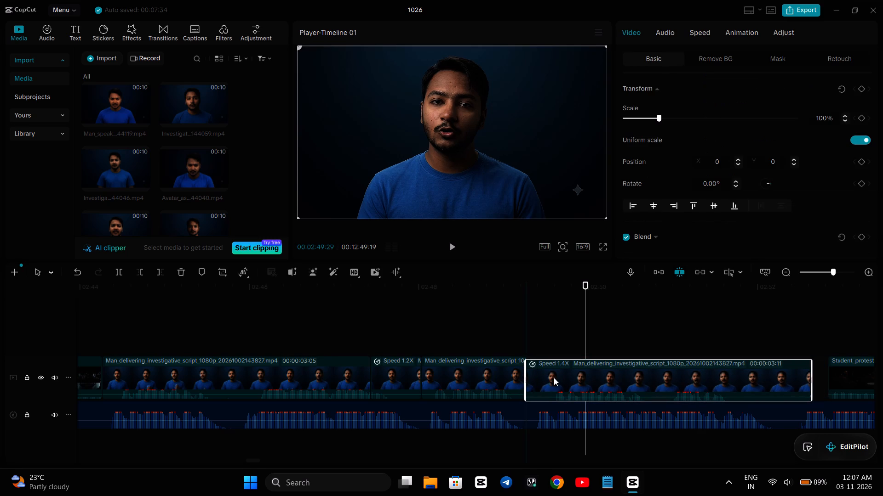
drag(554, 378, 553, 378)
Replay the 1.4x presenter clip against the voice-over and split it at 00:02:50:20.
click(515, 349)
key(space)
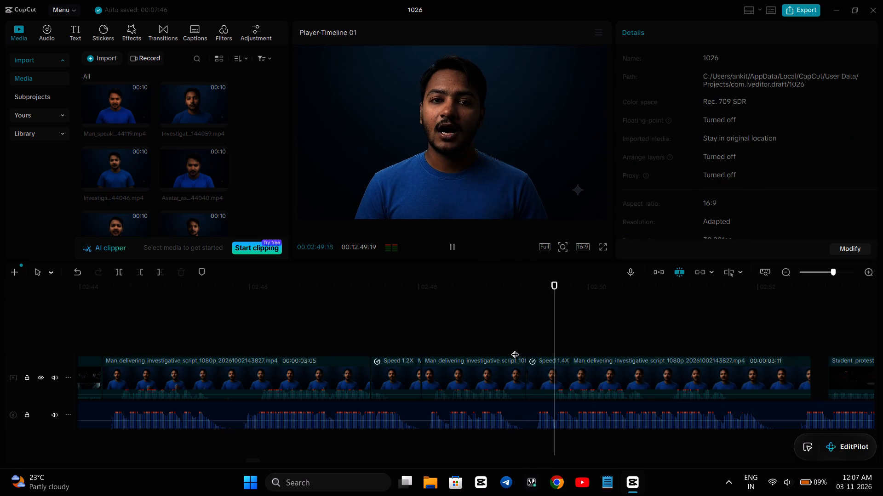
key(space)
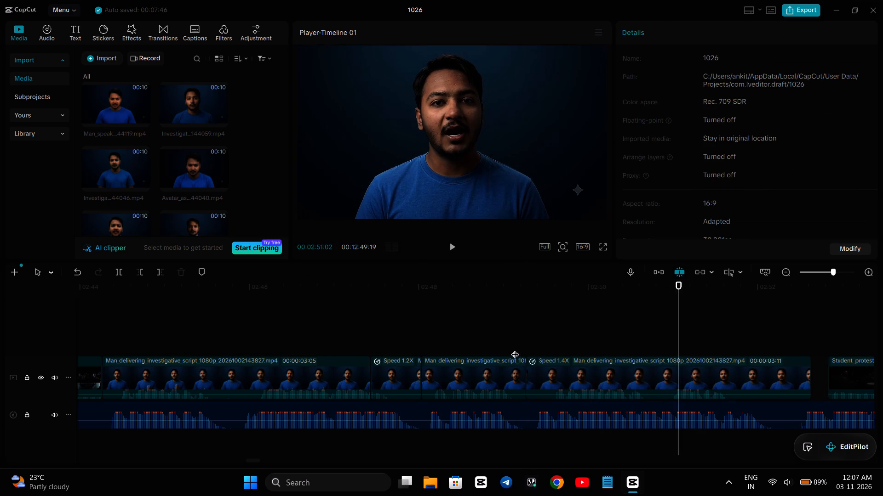
click(416, 334)
key(space)
key(space)
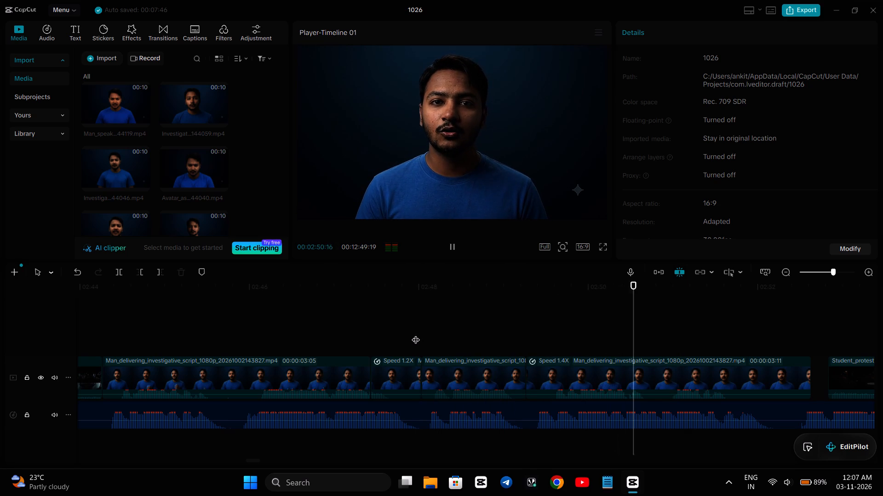
key(space)
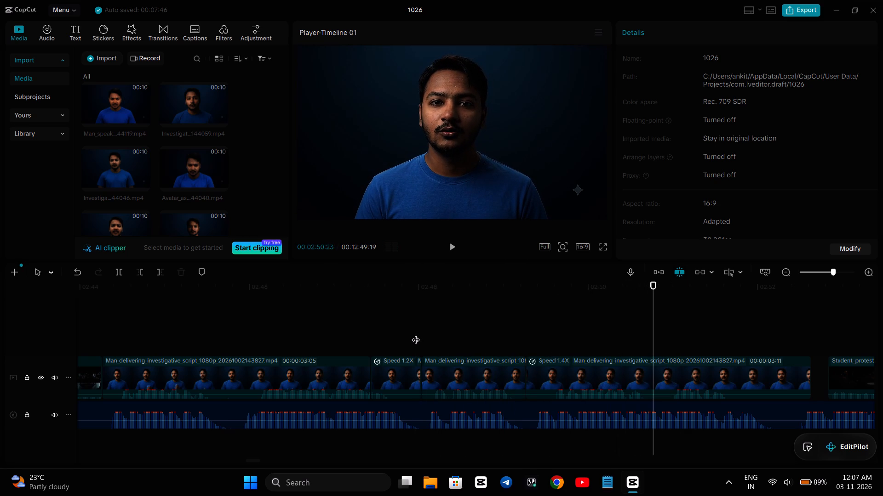
key(Left)
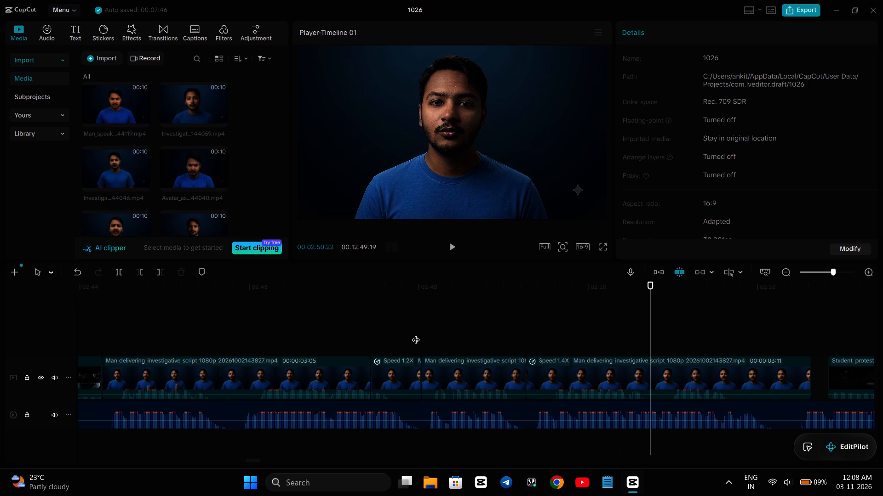
key(Left)
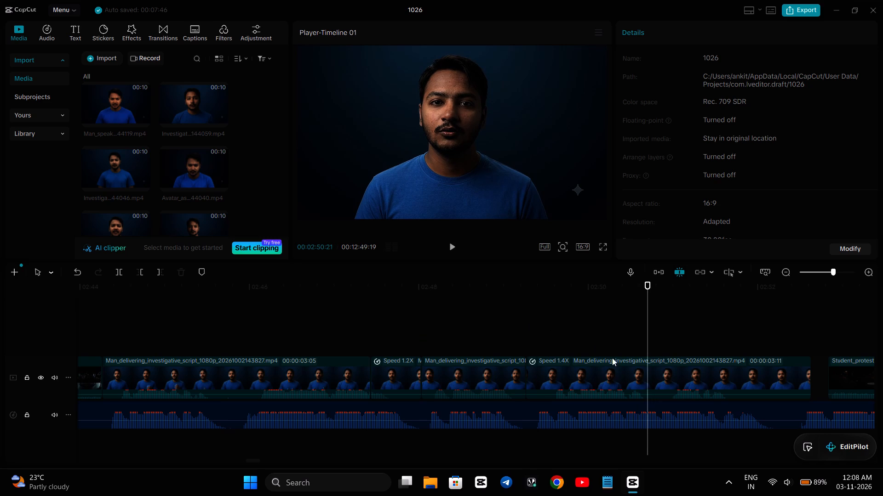
click(621, 380)
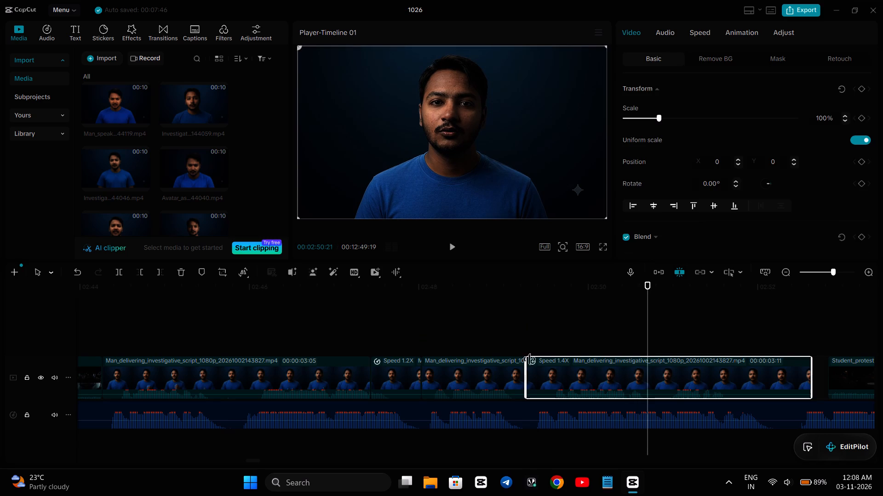
key(Left)
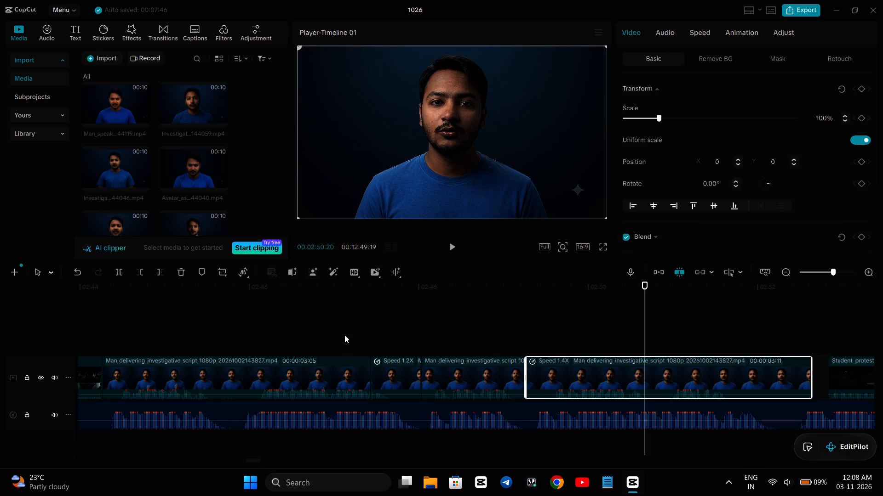
click(116, 273)
Trim the start of the second 1.4x piece up to 00:02:50:29 and place it directly after the first piece.
key(Right)
key(Right)
key(Right)
key(Right)
key(Right)
key(Right)
key(Right)
key(Right)
key(Right)
key(Right)
key(Right)
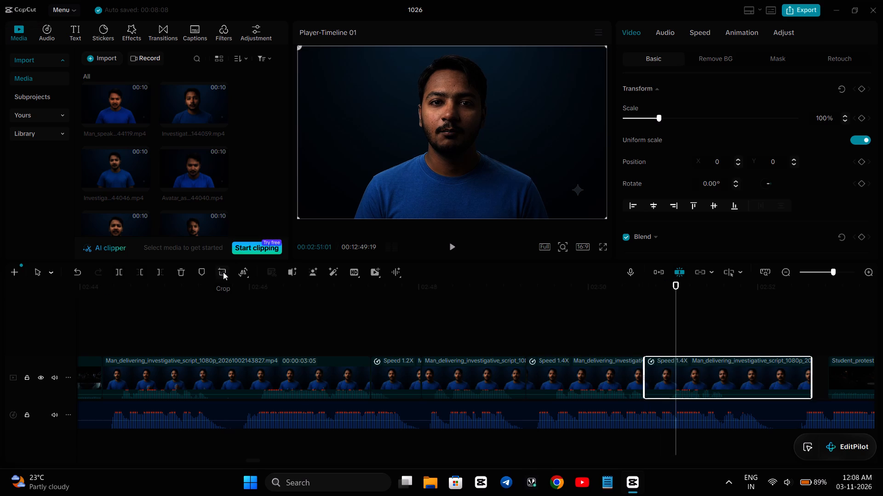
key(Left)
key(Left)
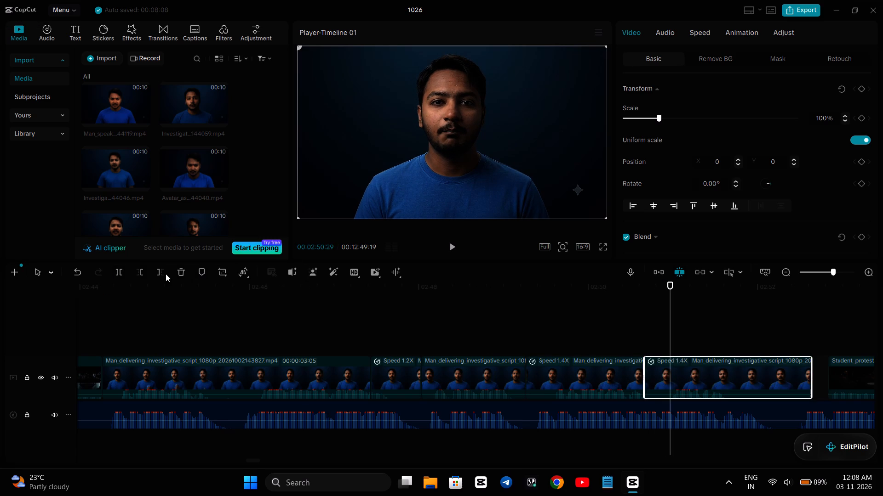
click(142, 273)
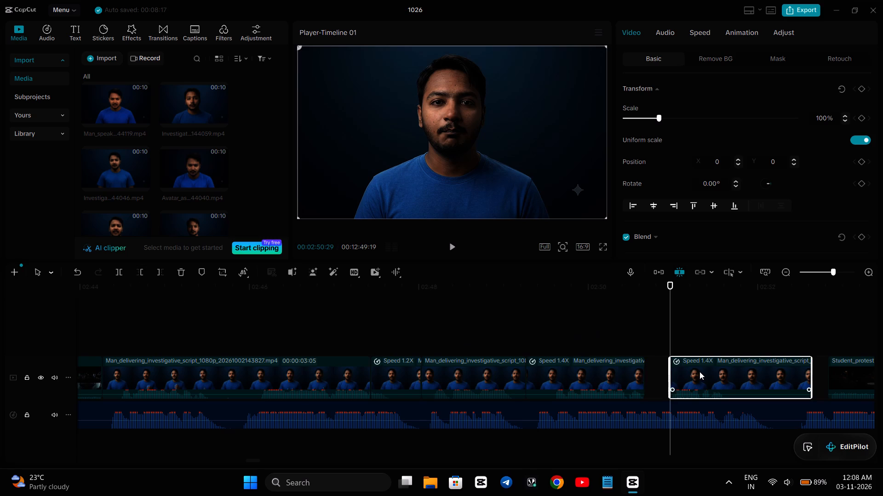
drag(700, 372, 676, 375)
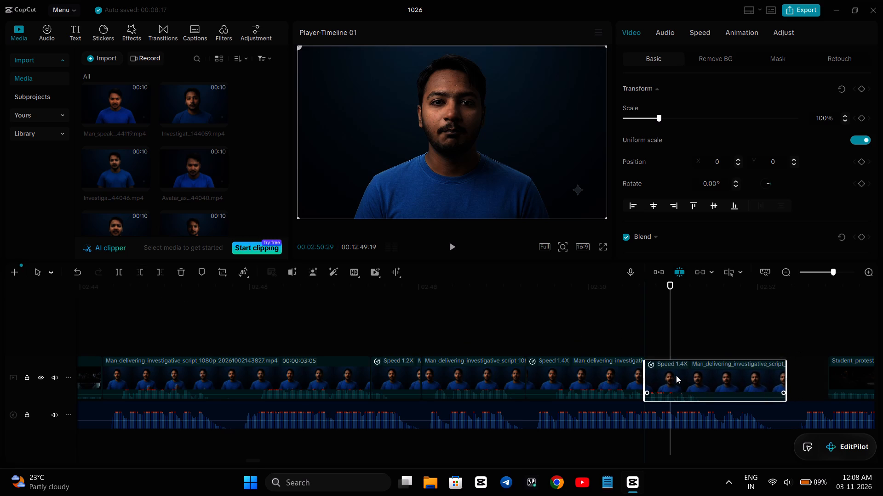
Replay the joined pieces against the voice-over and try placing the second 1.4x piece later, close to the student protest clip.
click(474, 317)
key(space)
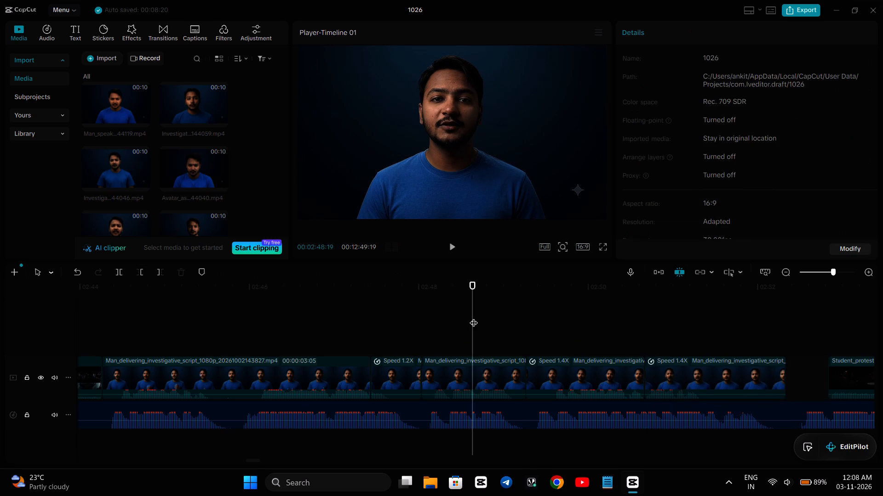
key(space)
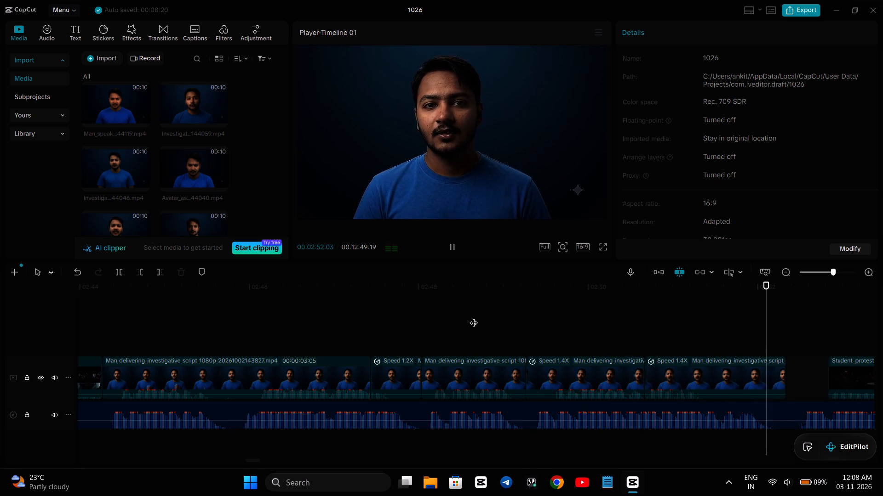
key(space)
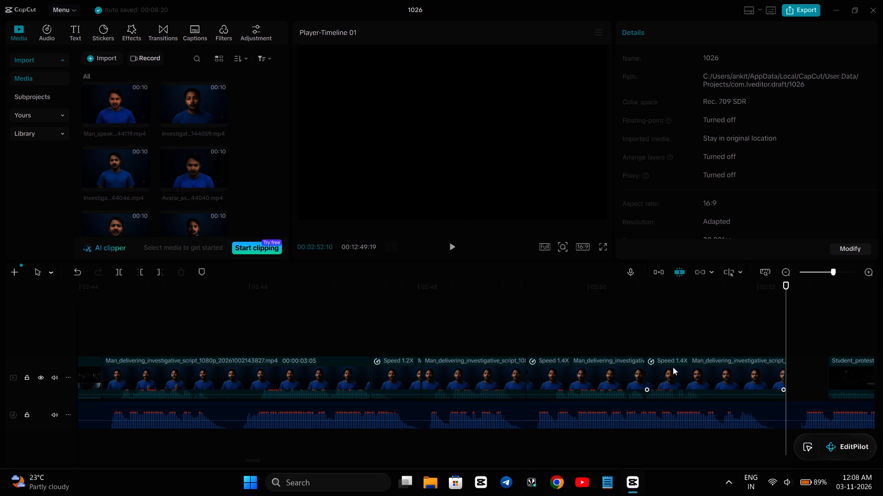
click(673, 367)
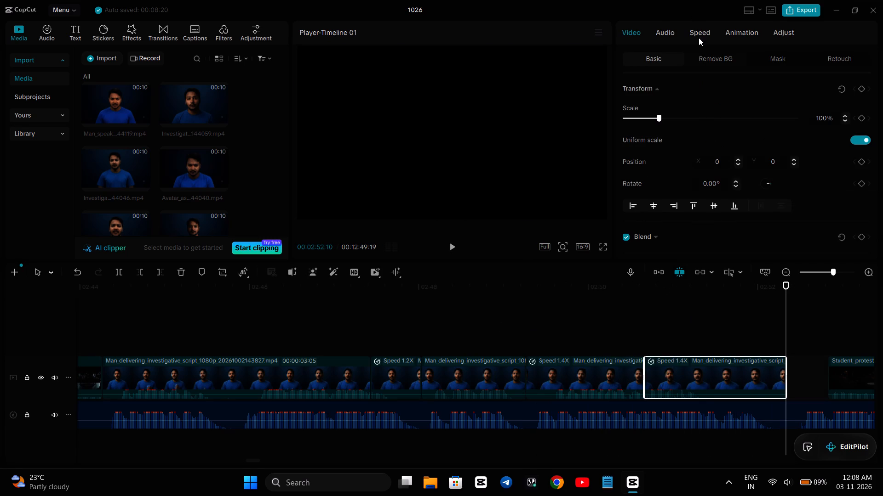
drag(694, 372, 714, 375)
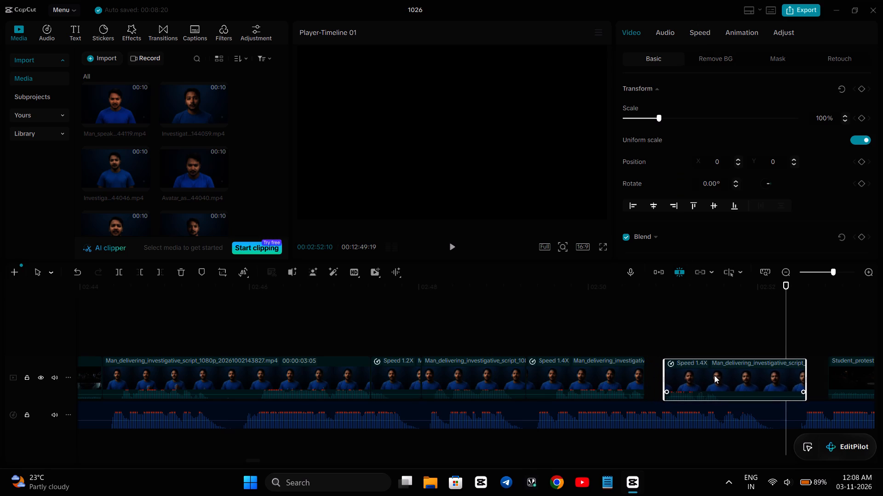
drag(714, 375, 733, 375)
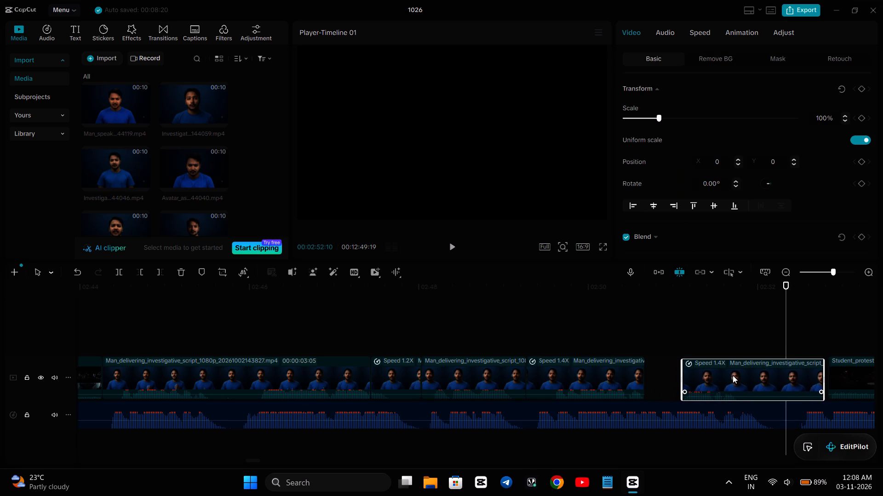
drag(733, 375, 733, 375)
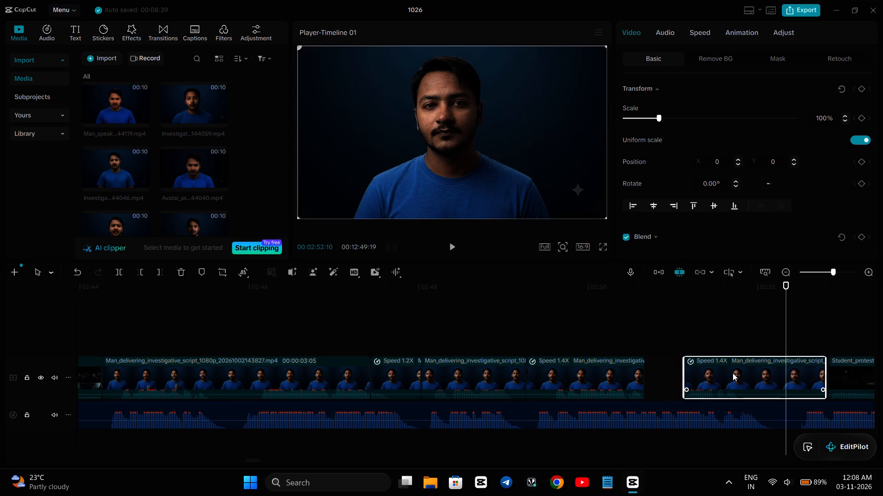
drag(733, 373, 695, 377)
Slow the second 1.4x presenter piece to 1.07x.
click(703, 31)
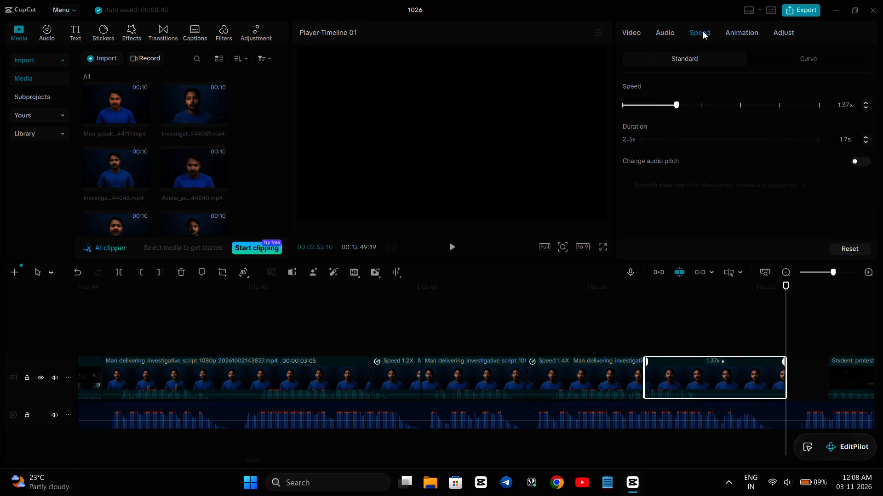
click(865, 107)
click(865, 107)
click(865, 107)
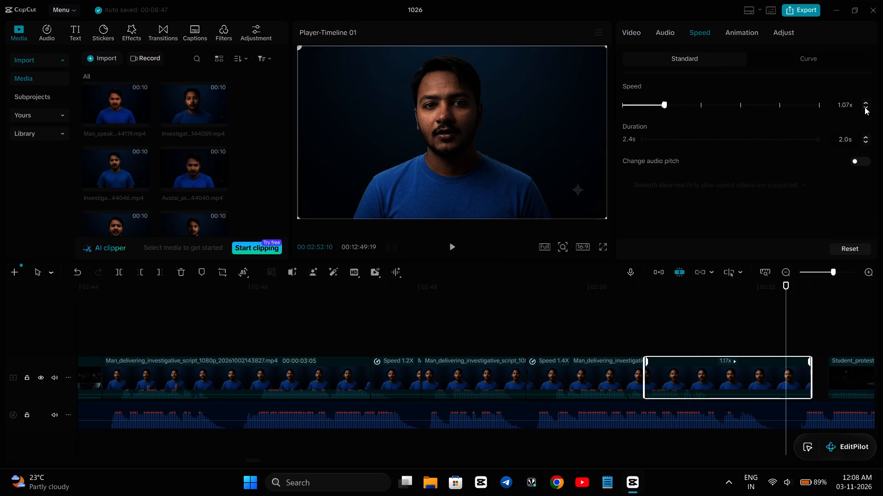
Replay the pieces before the student protest clip for lip sync and trim off the 1.07x piece's end after 00:02:52:02.
click(582, 325)
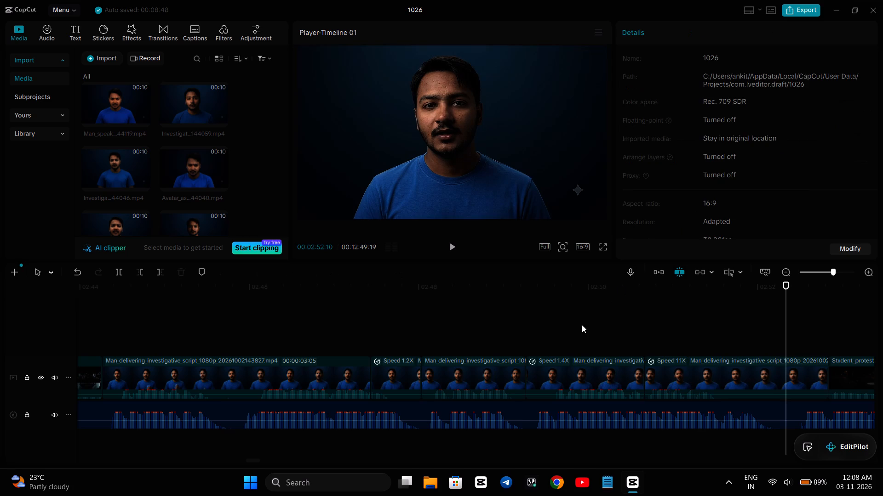
key(space)
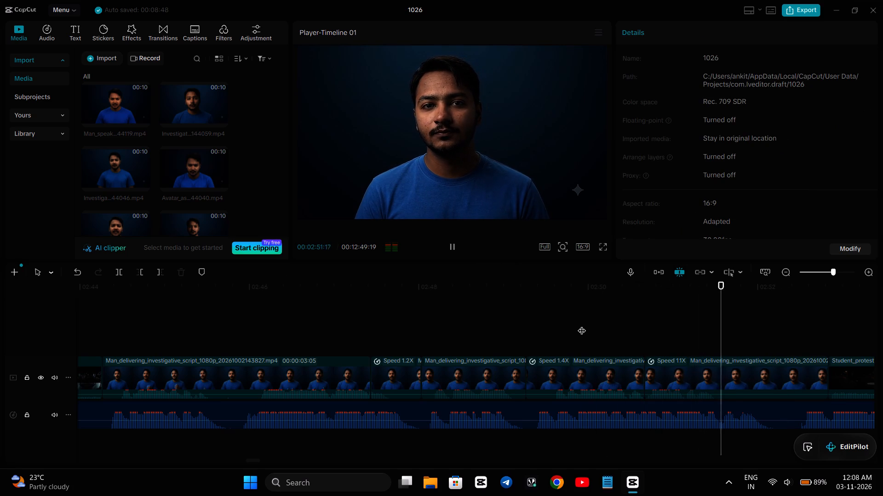
key(space)
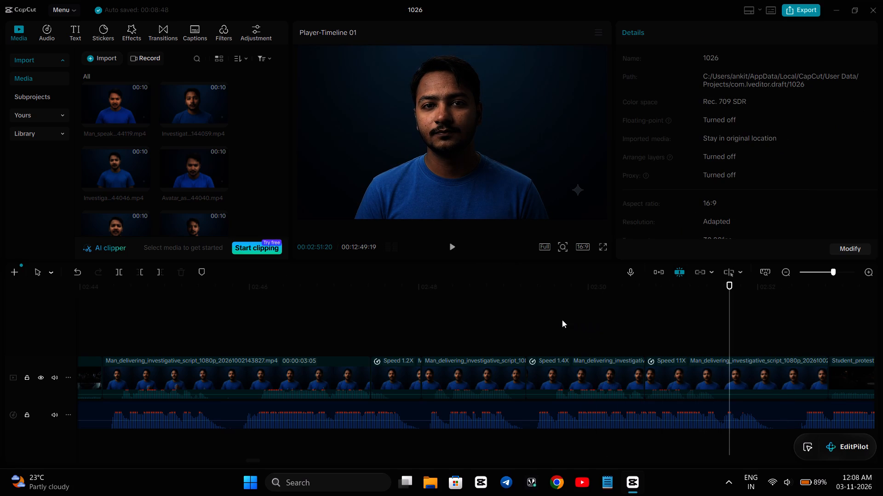
click(553, 320)
key(space)
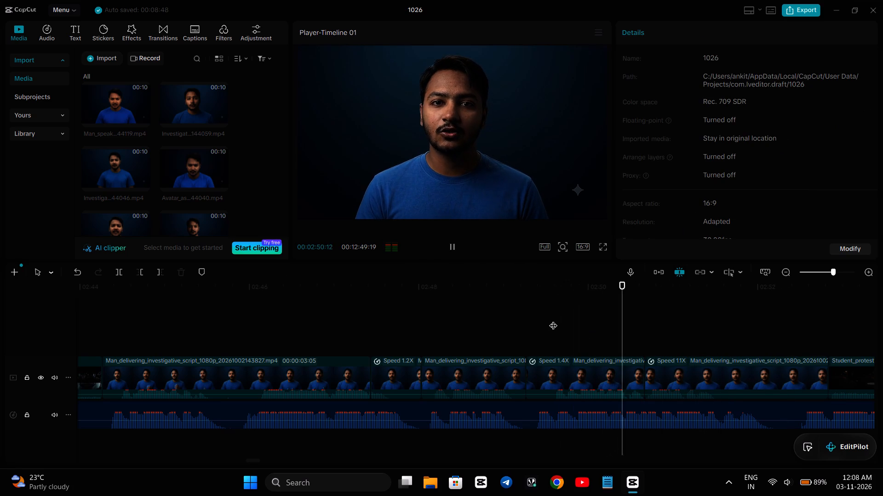
key(space)
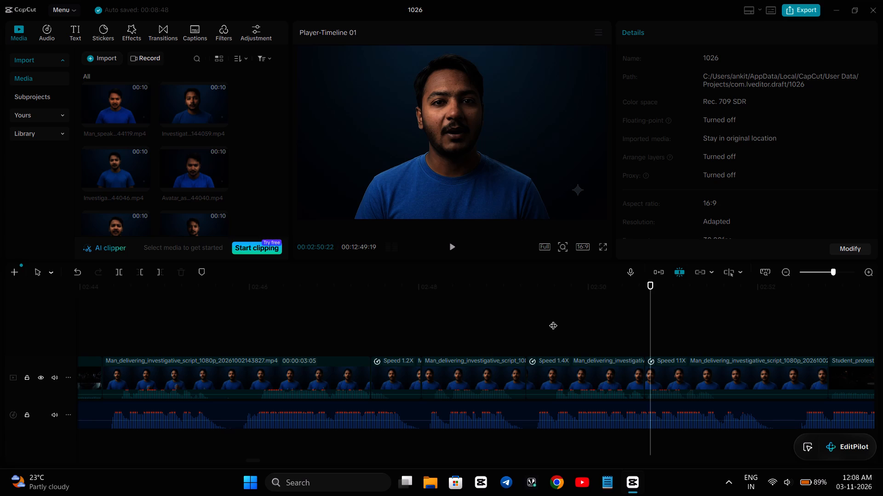
key(space)
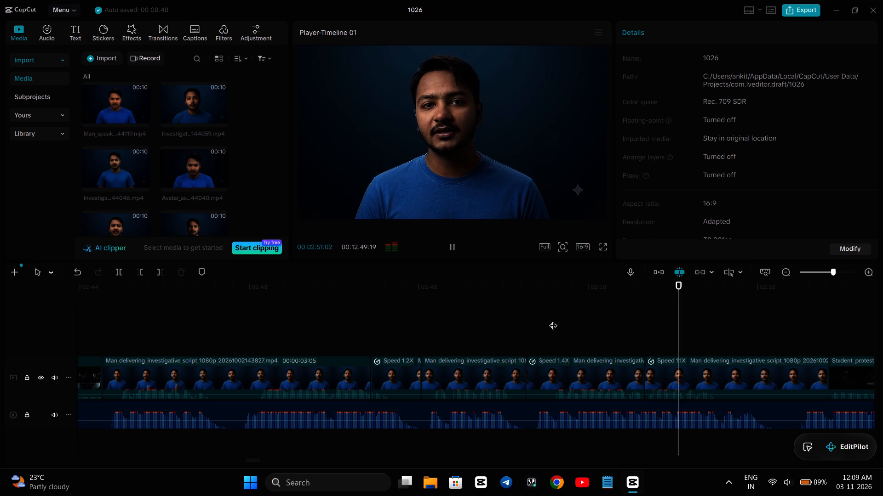
key(space)
key(space)
key(space)
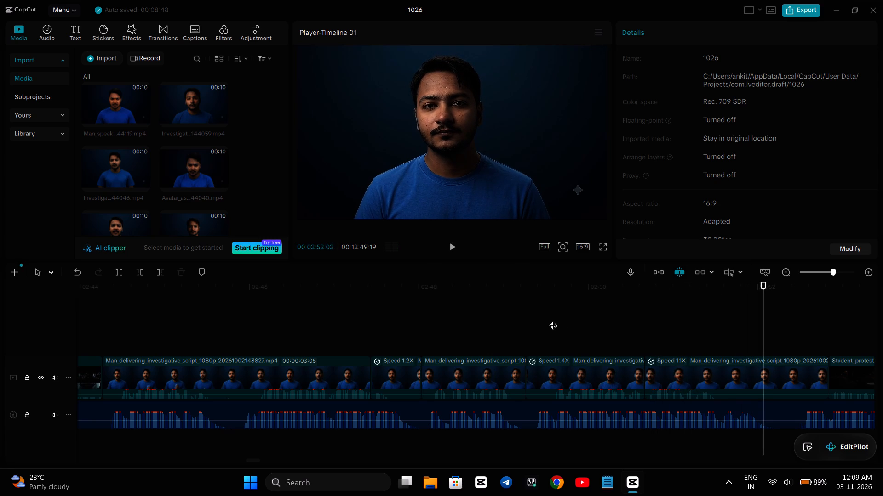
click(716, 374)
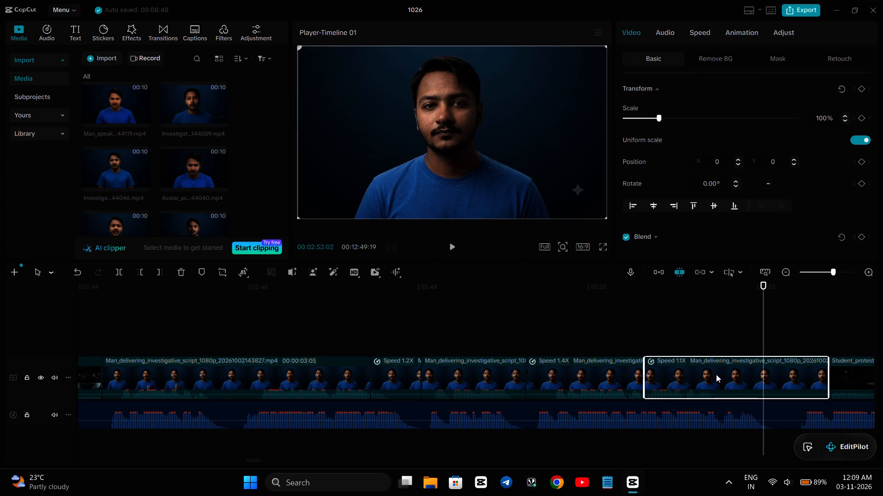
click(164, 272)
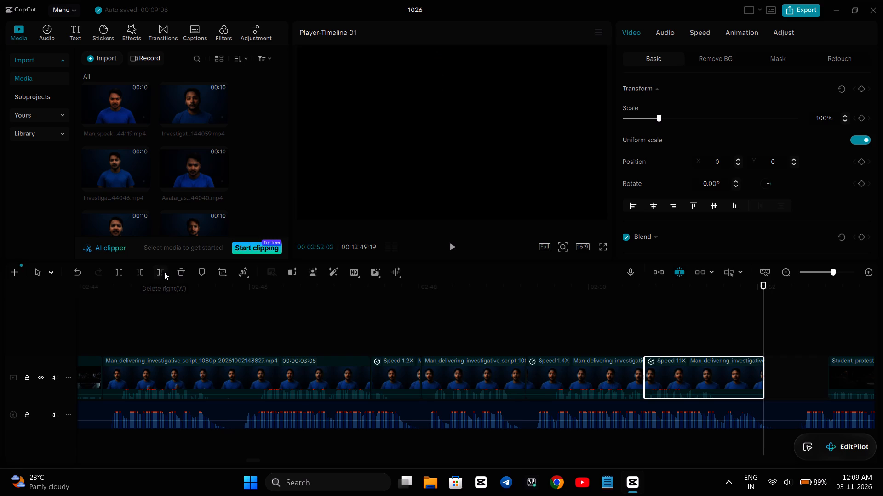
Slow the trimmed 1.07x presenter piece to 0.87x.
click(701, 35)
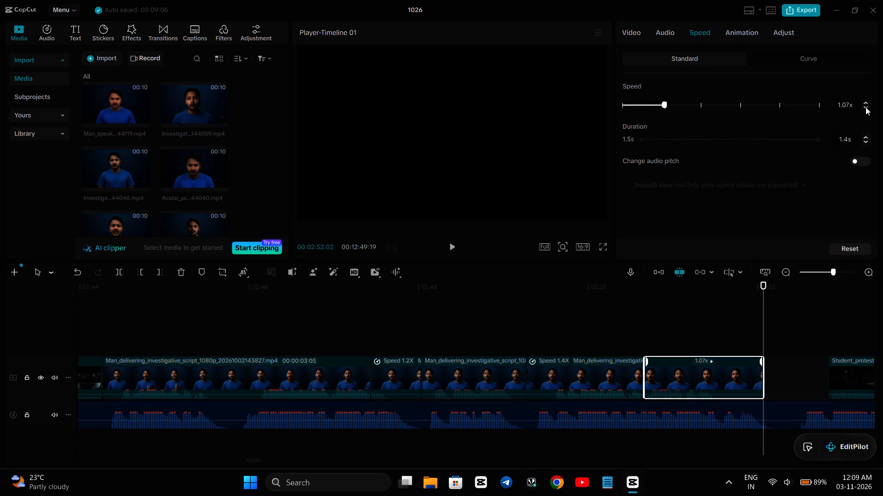
click(866, 107)
click(866, 107)
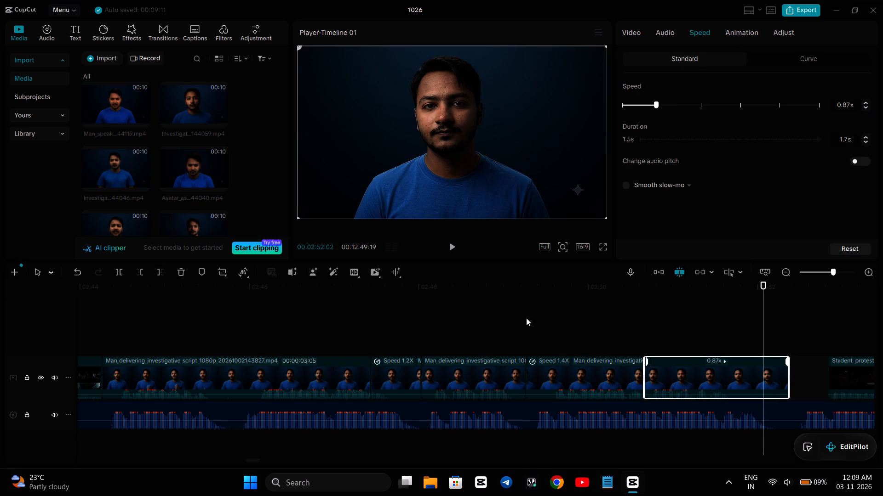
Replay from the 1.4x piece into the 0.87x piece, comparing lip movement with the voice-over.
click(573, 317)
key(space)
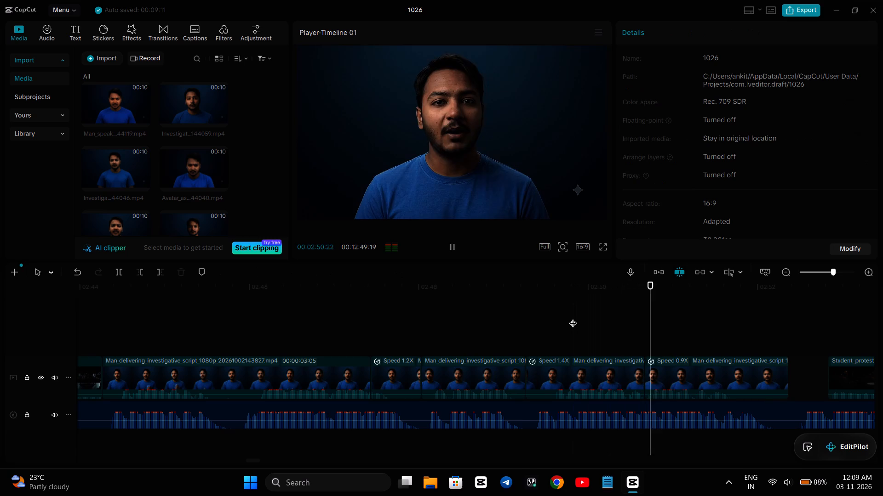
key(space)
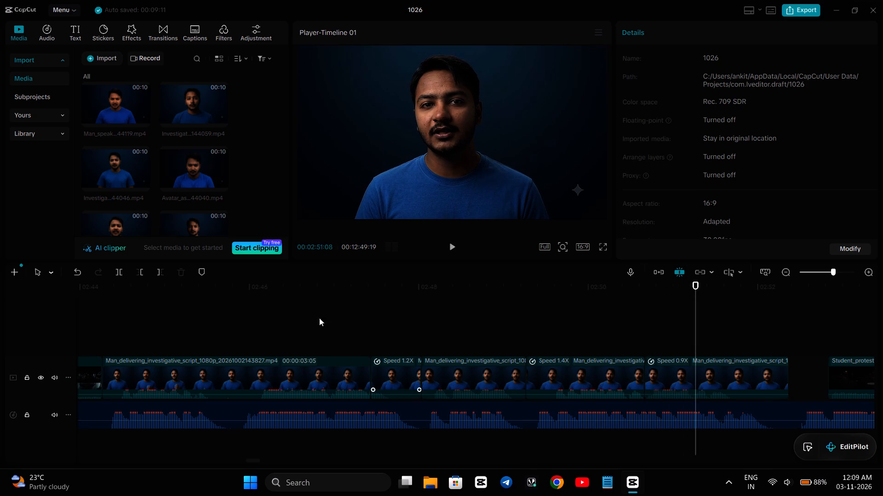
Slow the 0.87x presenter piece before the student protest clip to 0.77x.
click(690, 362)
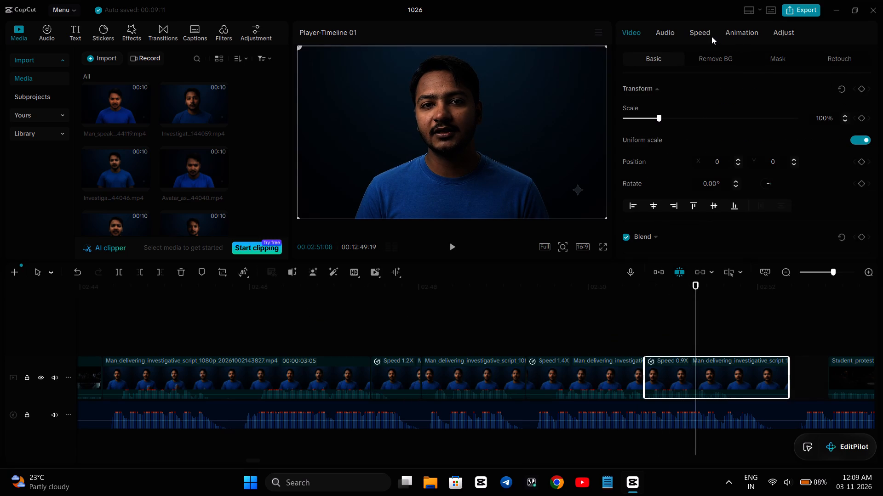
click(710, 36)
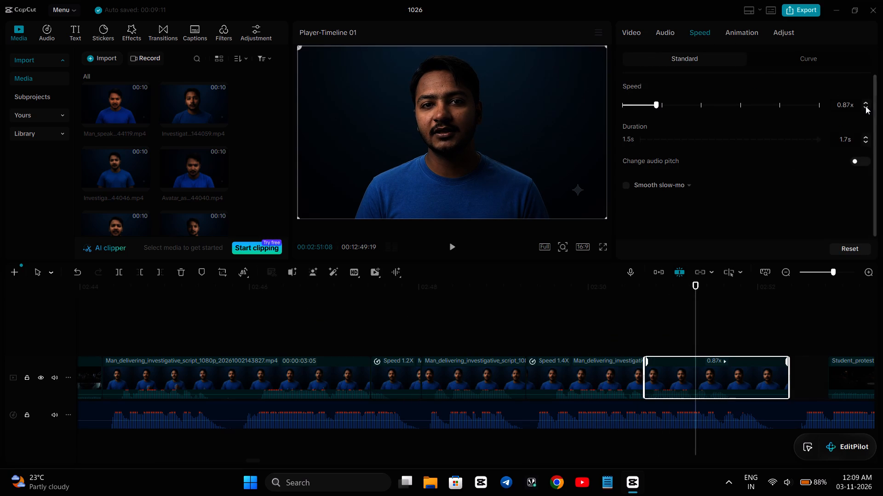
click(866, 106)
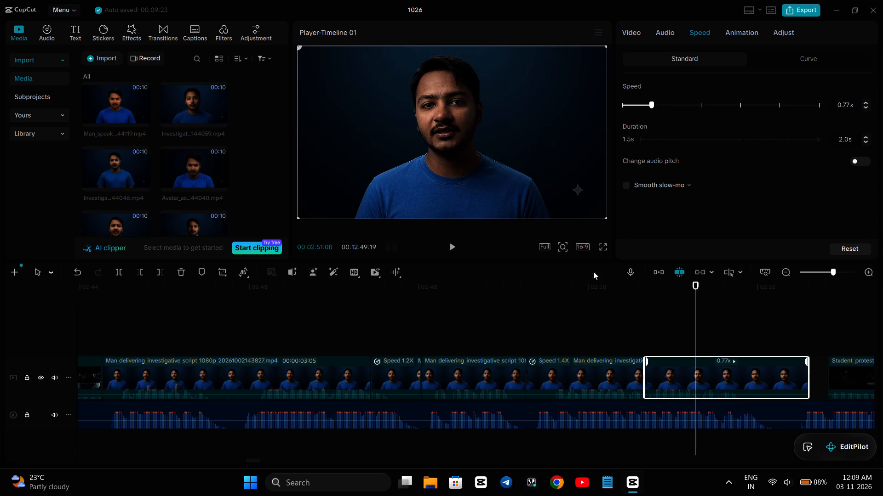
Replay from the pieces around 00:02:48 into the 0.77x piece in short bursts, comparing lip movement with the voice-over.
click(571, 307)
key(space)
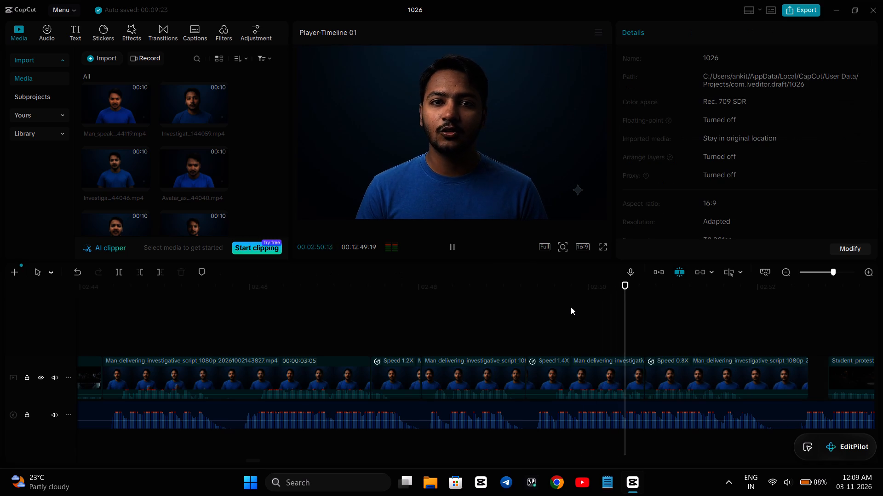
key(space)
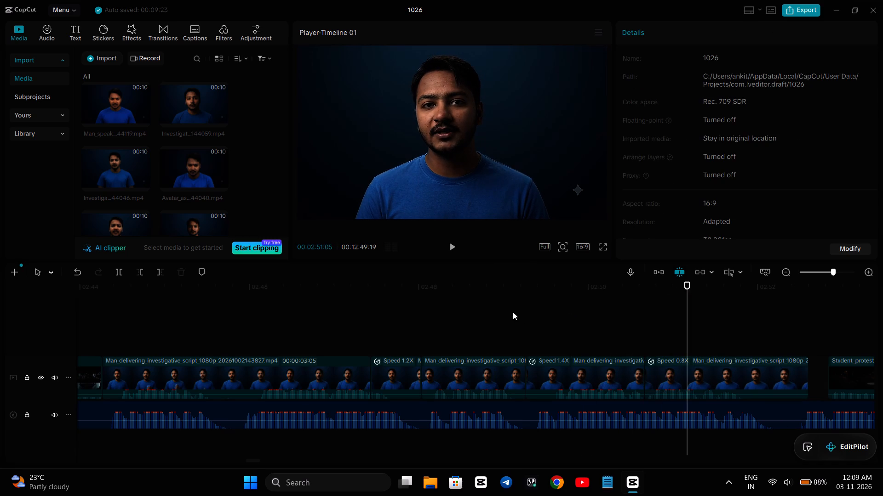
click(475, 325)
key(space)
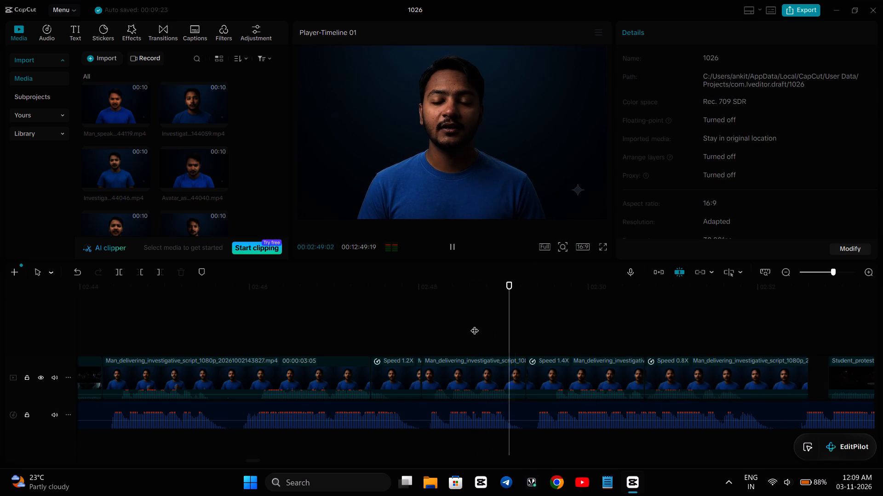
key(space)
key(space)
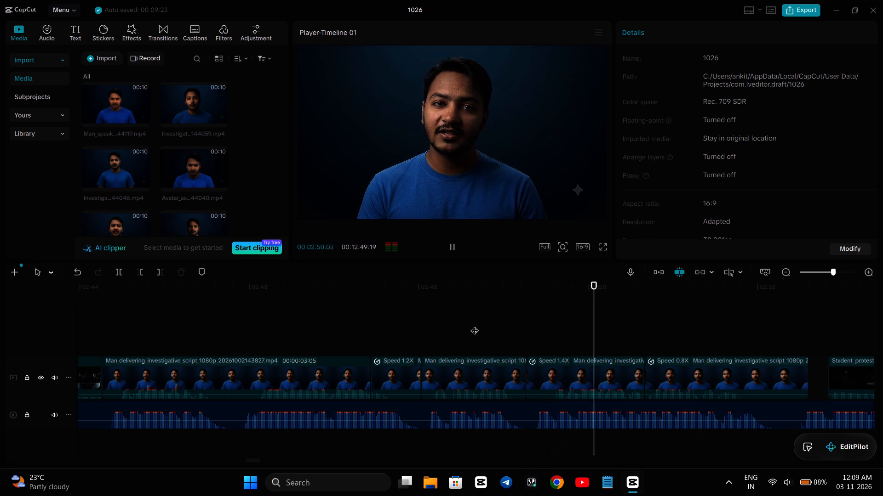
key(space)
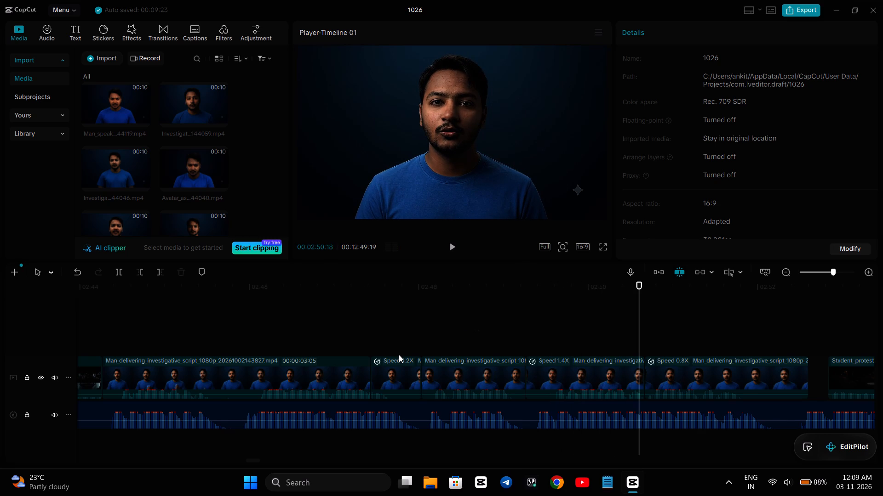
click(412, 339)
key(space)
key(space)
click(462, 311)
key(space)
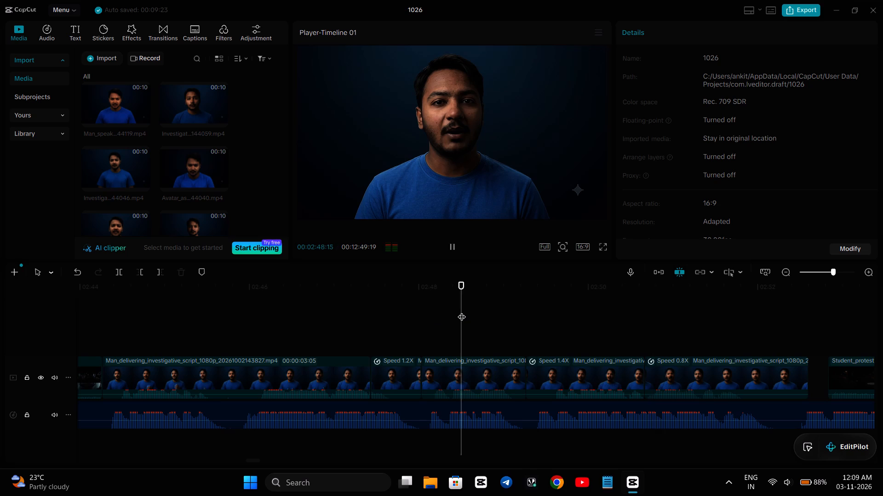
key(space)
key(space)
key(space)
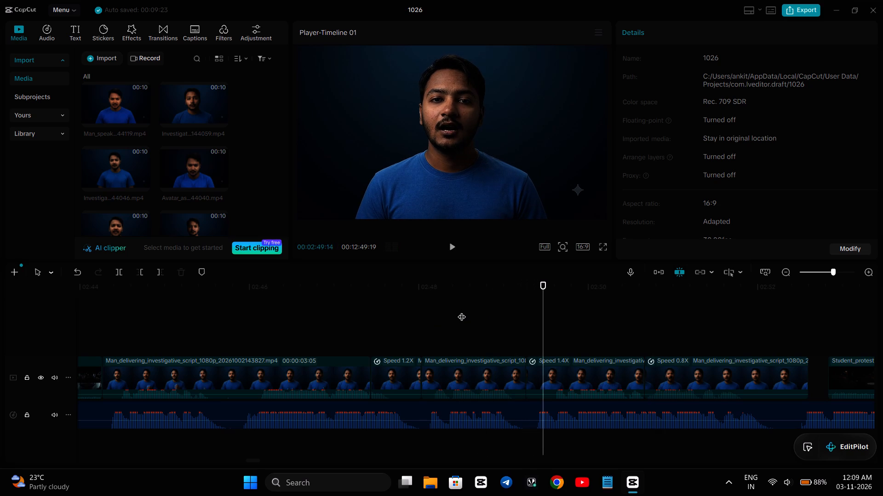
key(space)
key(space)
key(space)
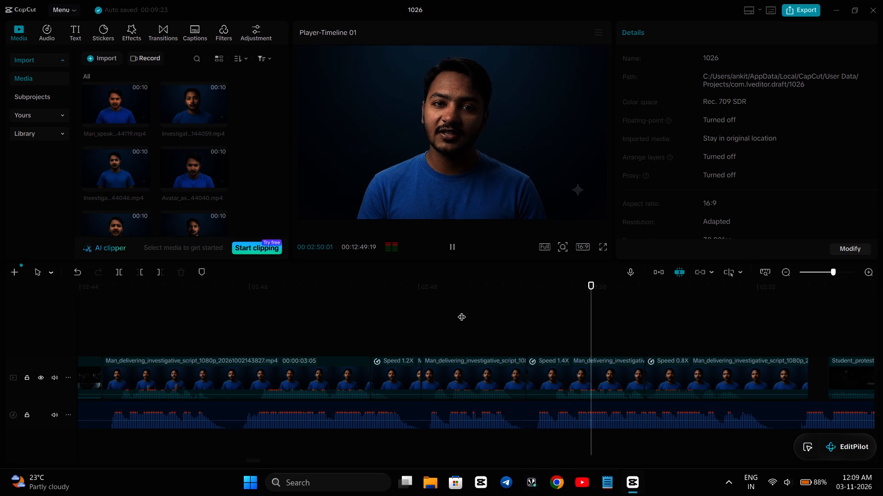
key(space)
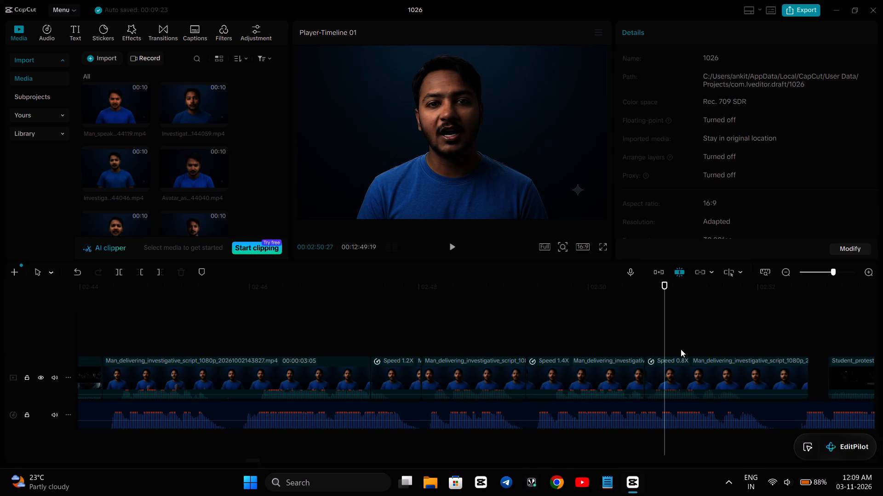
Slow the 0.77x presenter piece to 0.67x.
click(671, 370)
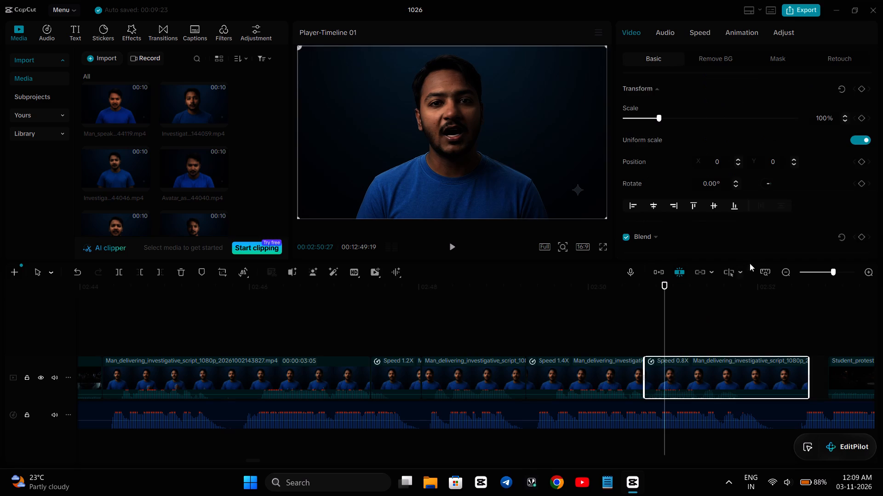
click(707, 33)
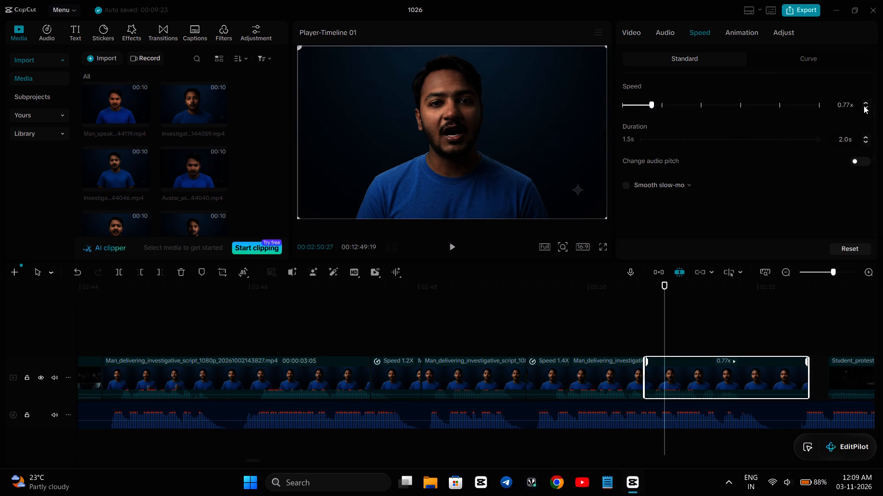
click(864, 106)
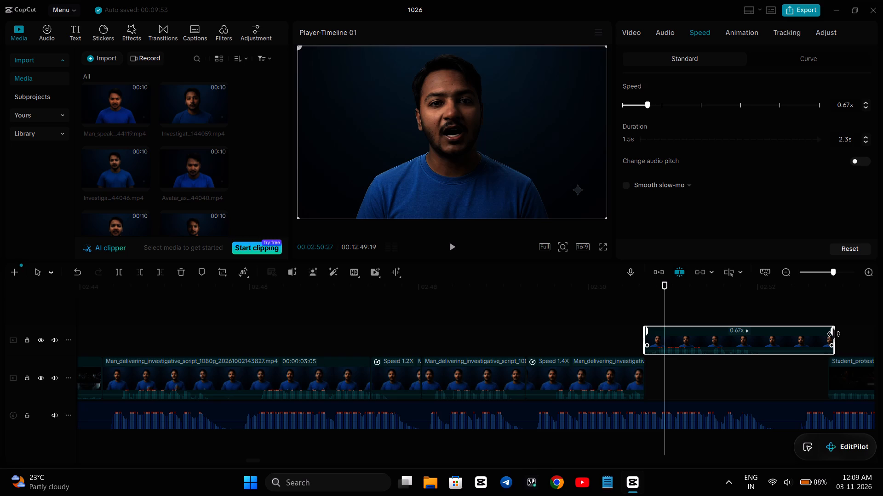
Trim the 0.67x piece's end to about 00:02:52:23 and move it back onto the main track, directly after the 1.4x piece.
drag(834, 334, 832, 339)
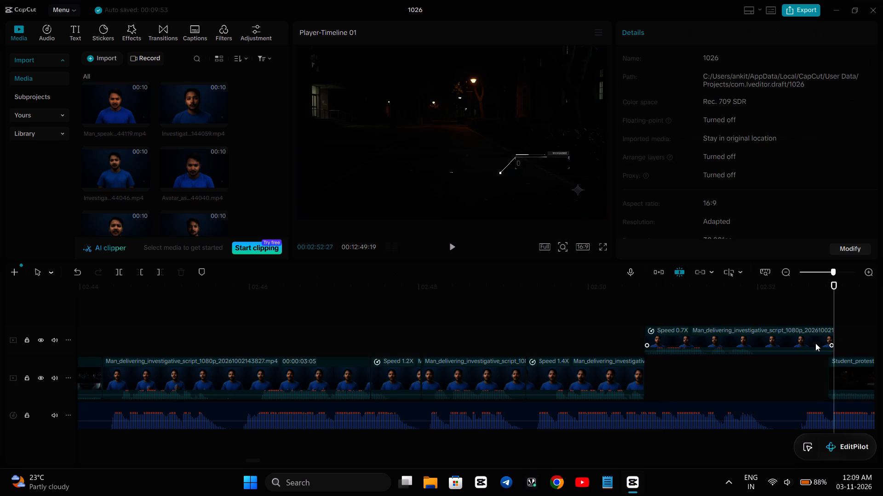
click(815, 343)
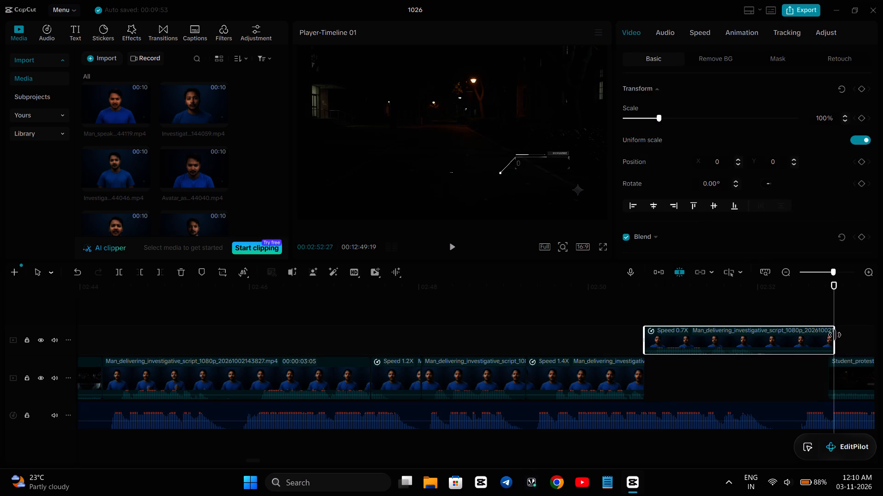
drag(835, 335, 822, 349)
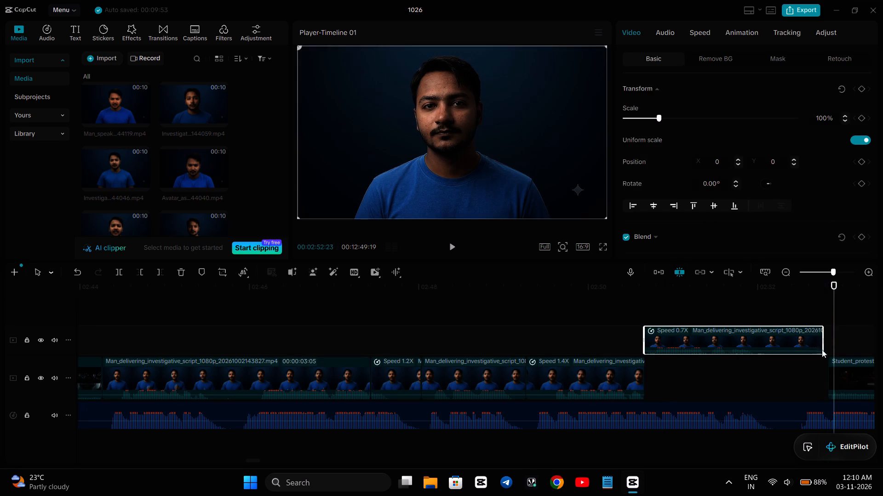
drag(775, 341, 780, 380)
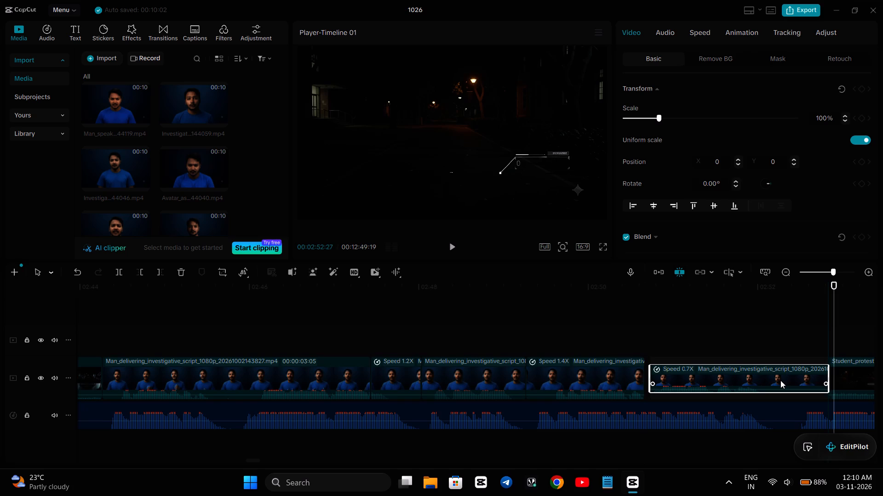
drag(780, 380, 776, 378)
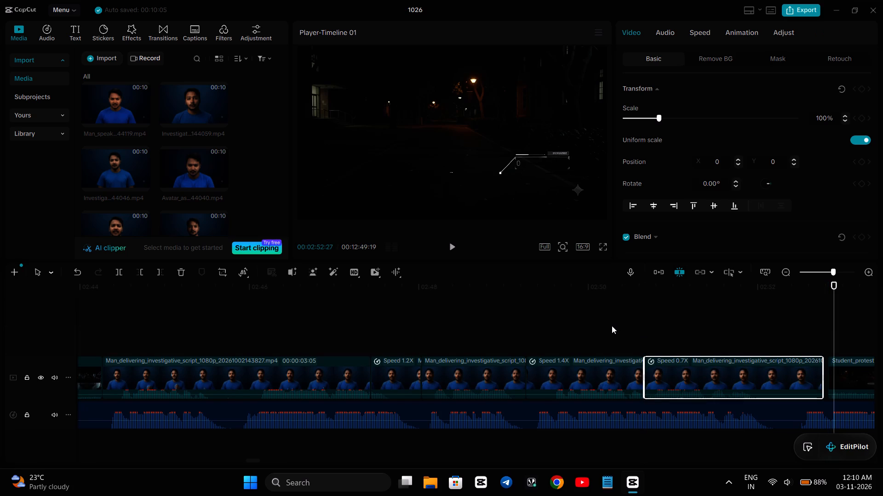
Replay from the 1.4x piece through the 0.67x piece in short bursts, comparing lip movement with the voice-over.
click(612, 326)
key(space)
key(space)
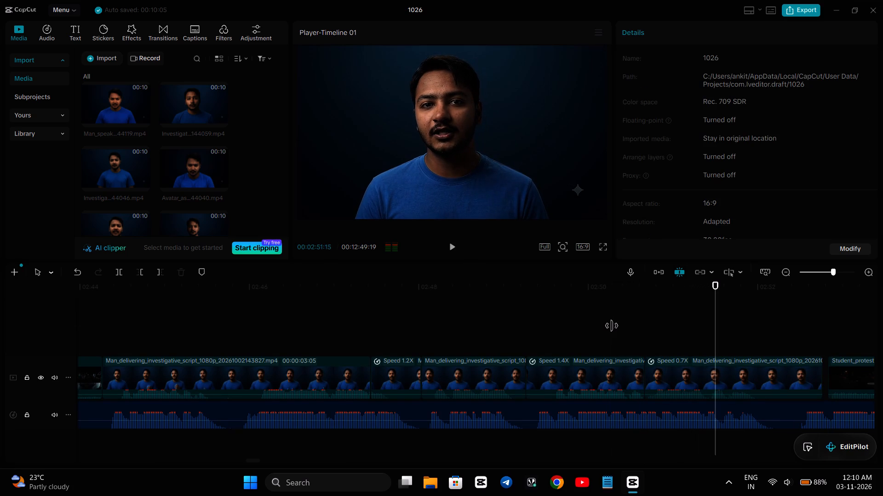
click(568, 326)
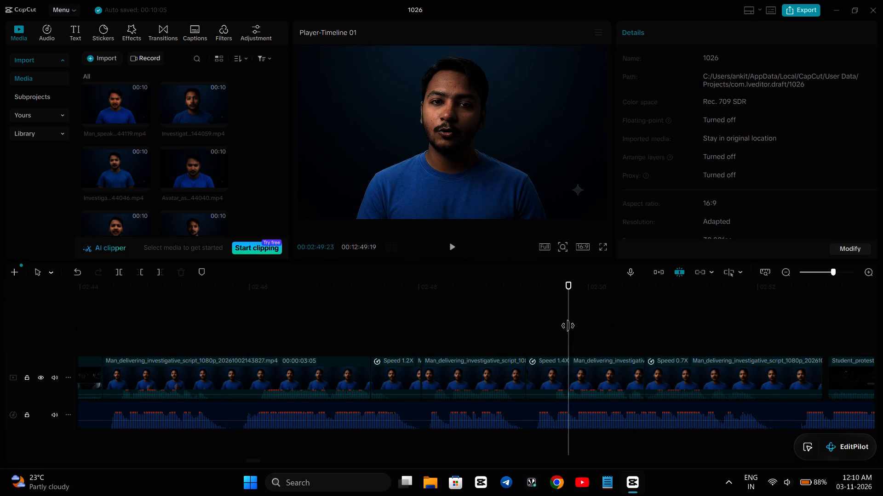
key(space)
key(space)
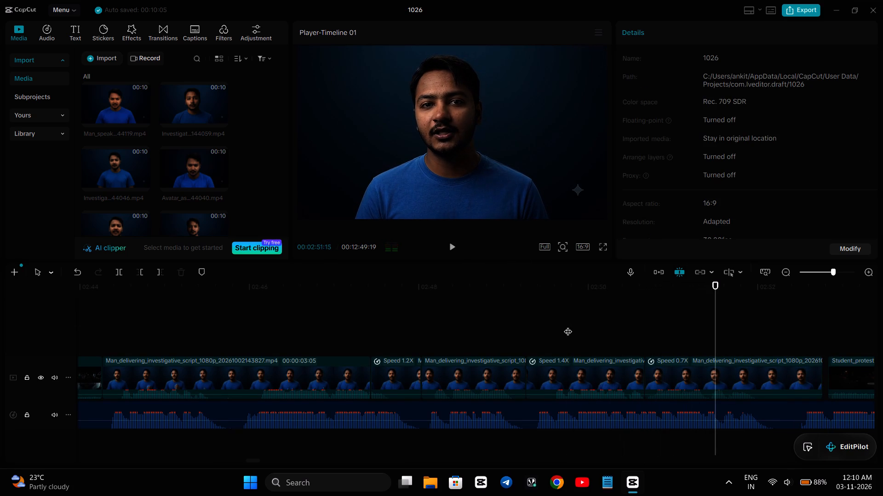
click(591, 316)
key(space)
key(space)
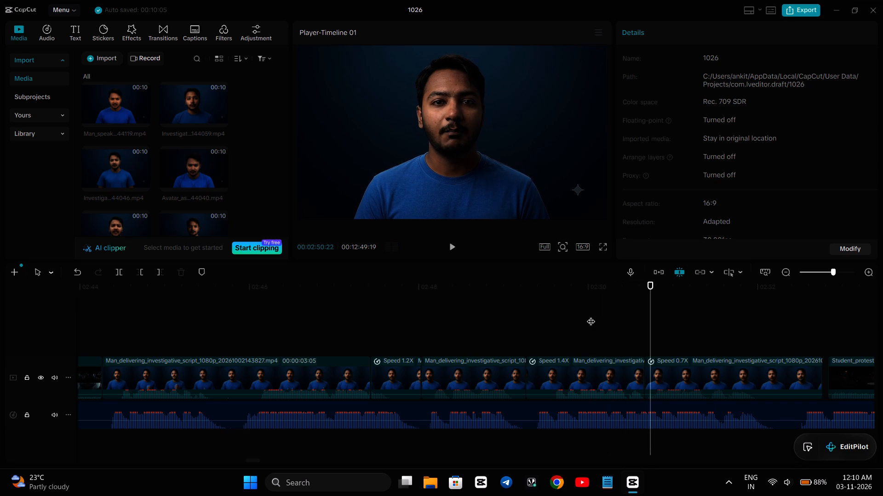
key(space)
key(space)
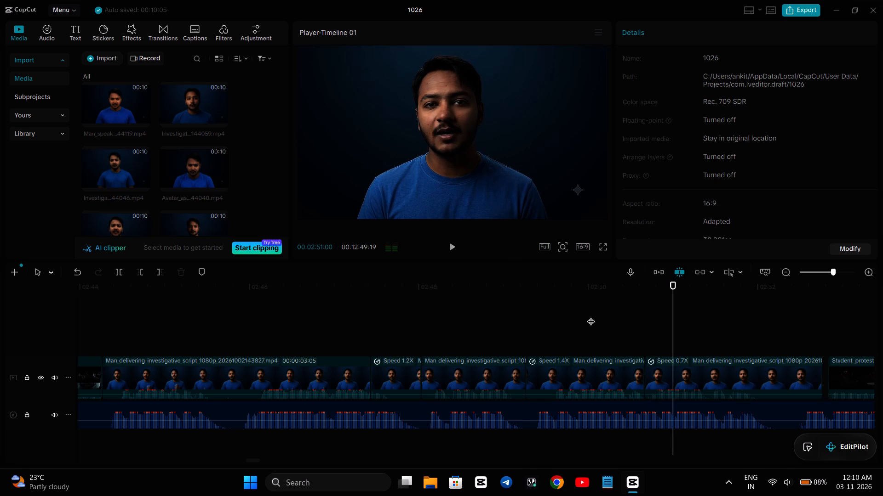
key(space)
key(space)
key(space)
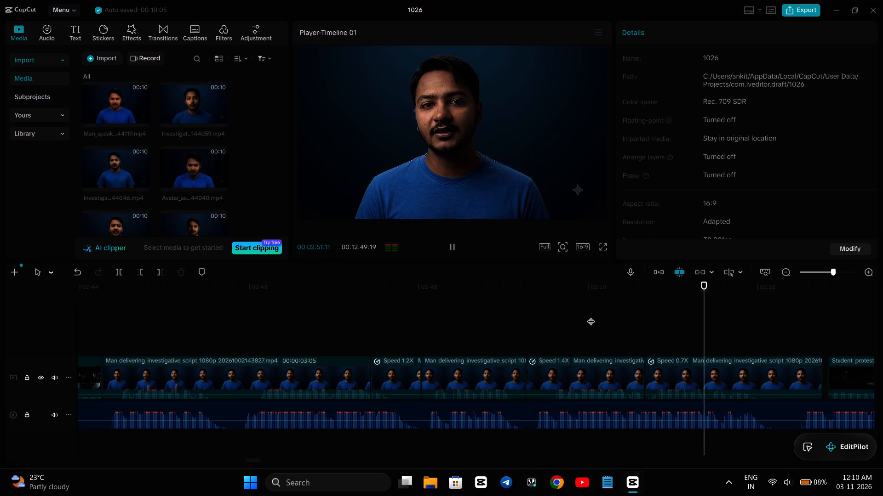
key(space)
key(space)
key(space)
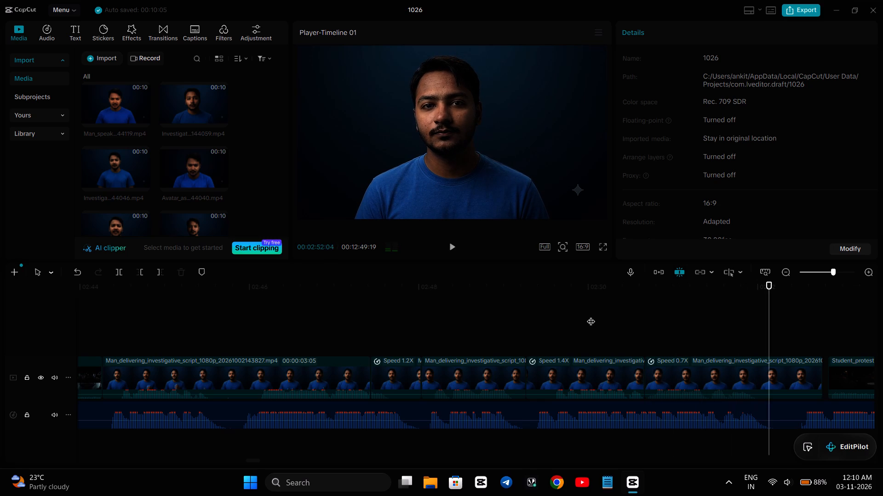
Slow the 0.67x presenter piece before the student protest clip to 0.57x, and extend its end to bring the speed to 0.56x.
click(719, 372)
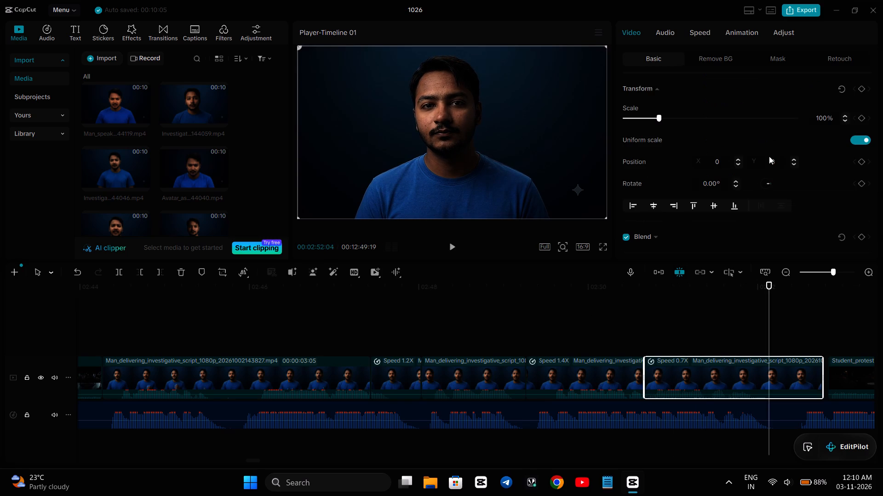
click(699, 32)
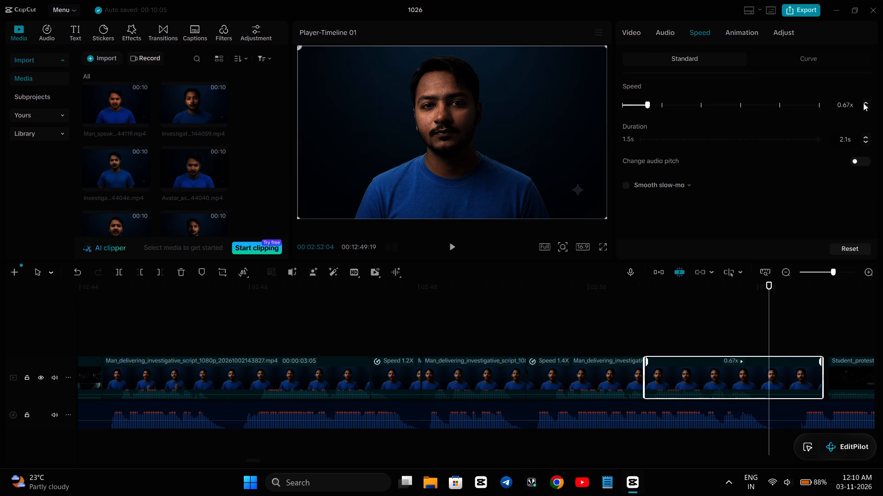
click(865, 105)
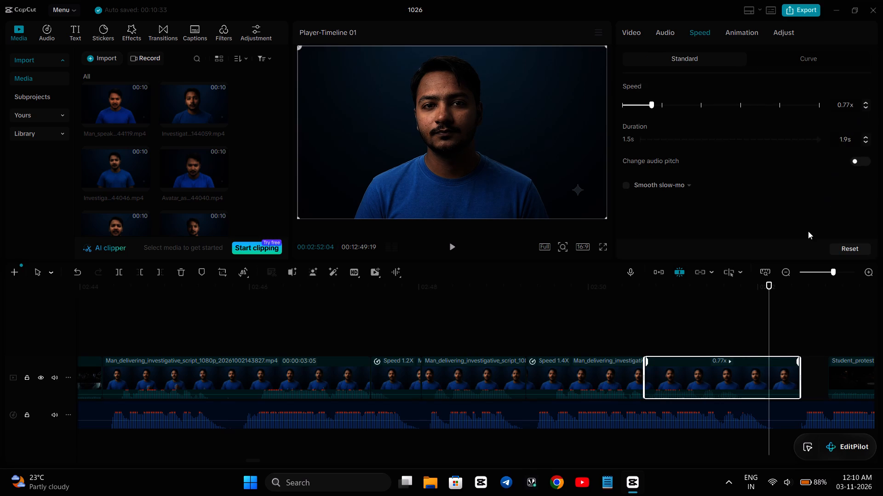
click(867, 106)
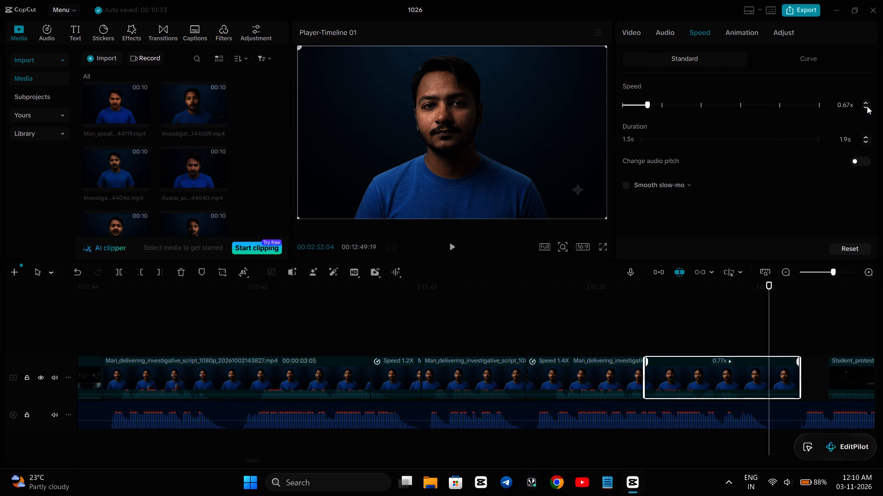
click(867, 106)
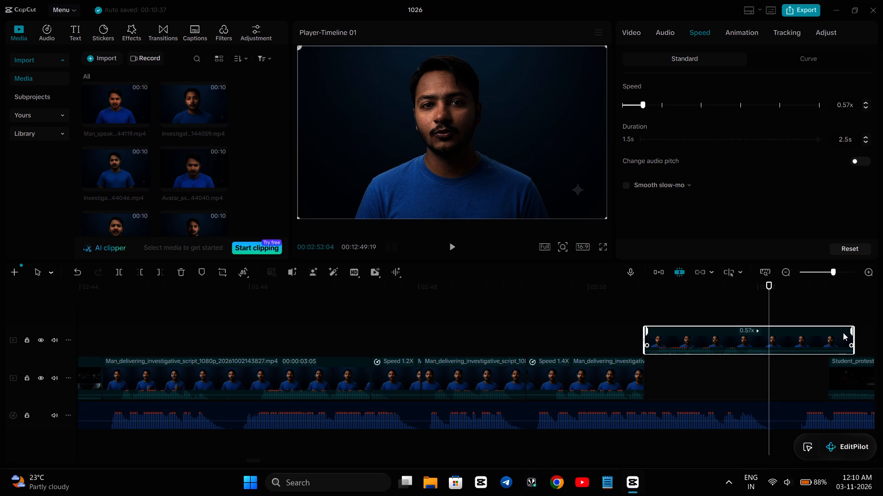
drag(851, 335, 856, 339)
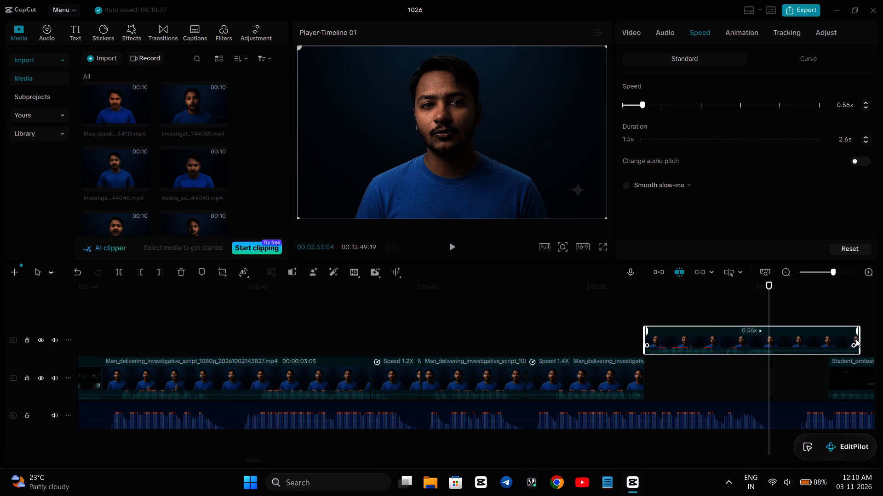
Trim the end of the 0.56x presenter piece to a 2.2 s duration and place it on the main track between the 1.4x piece and the student protest clip.
drag(860, 340, 844, 347)
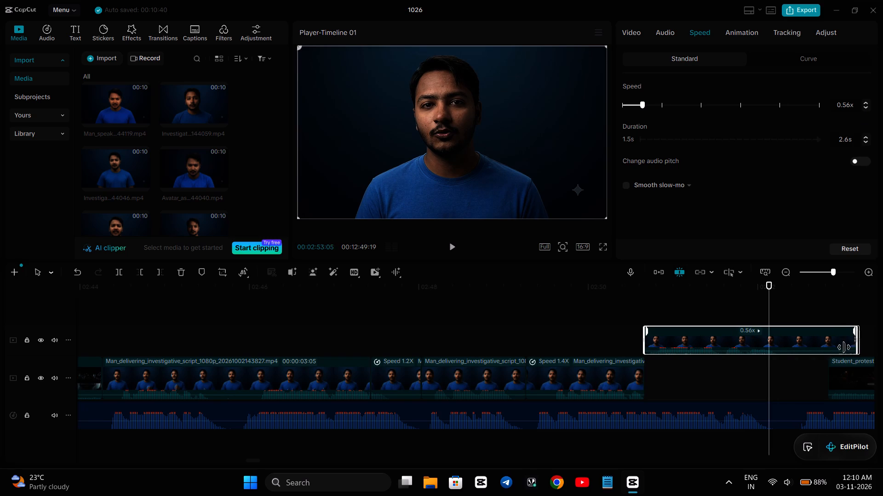
drag(844, 347, 823, 362)
drag(751, 339, 757, 378)
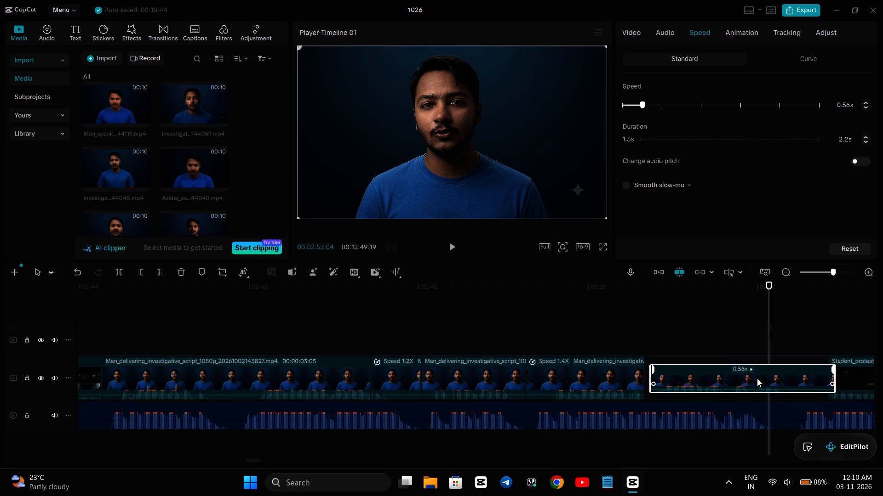
drag(757, 378, 751, 382)
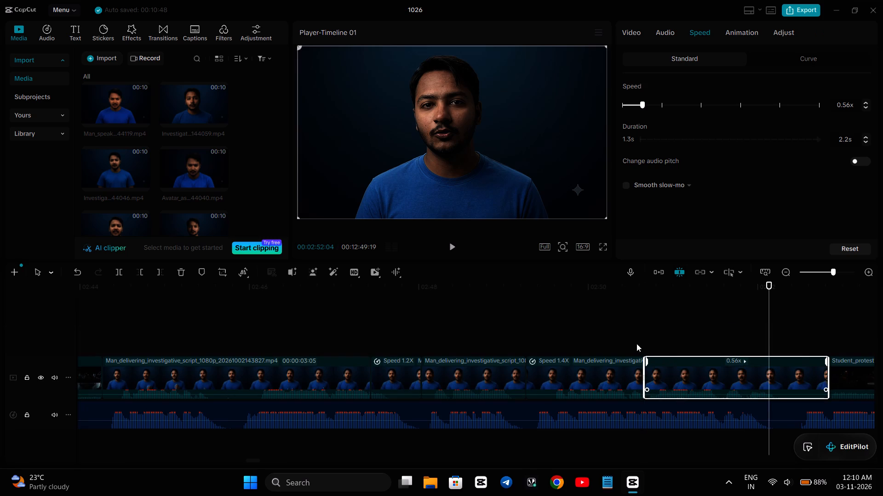
Replay from the 1.4x piece through the 0.56x piece in short bursts, comparing the presenter's lip movement with the voice-over.
click(574, 332)
key(space)
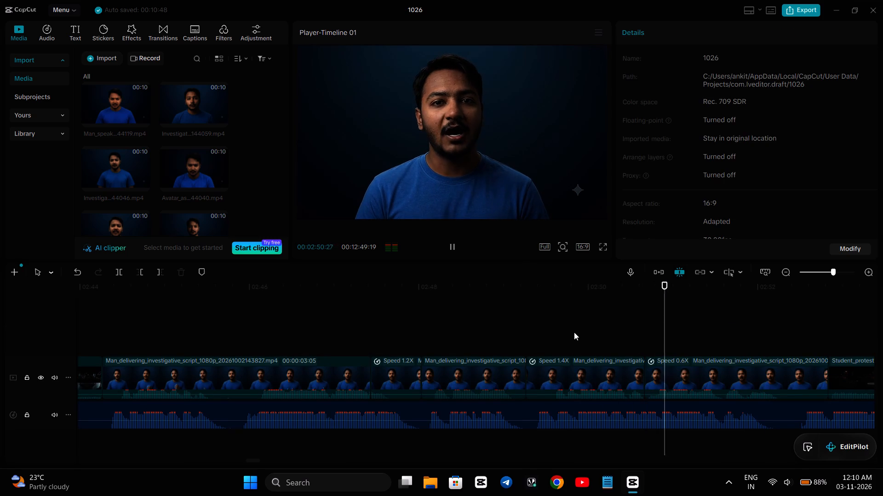
key(space)
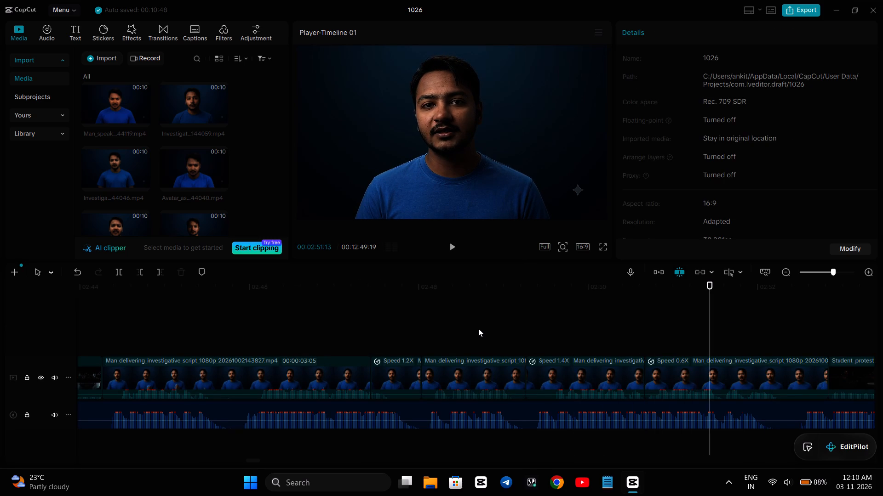
click(478, 328)
key(space)
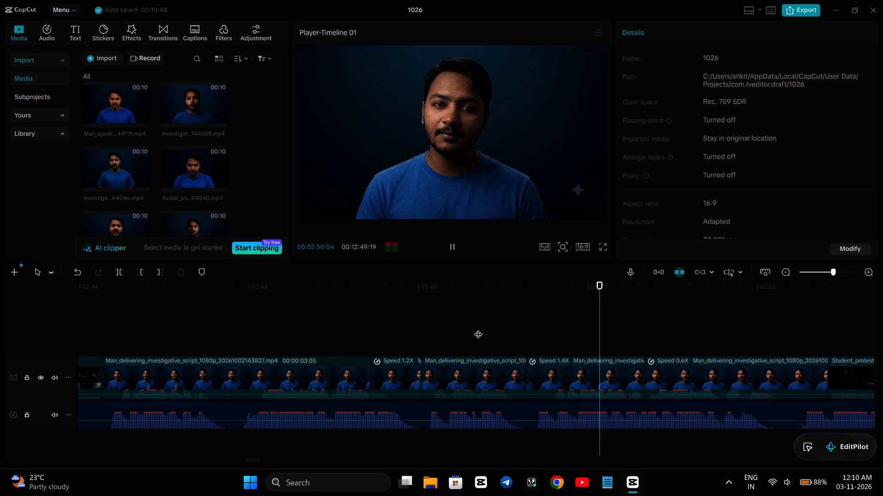
key(space)
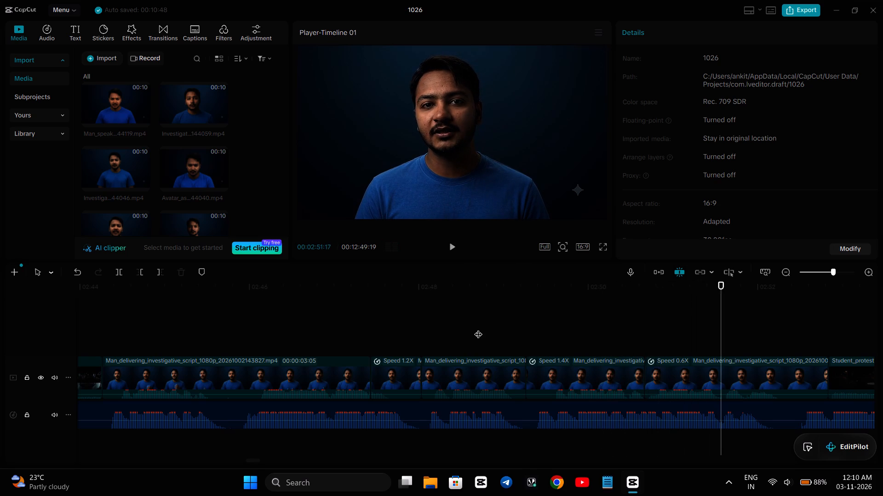
key(space)
key(space)
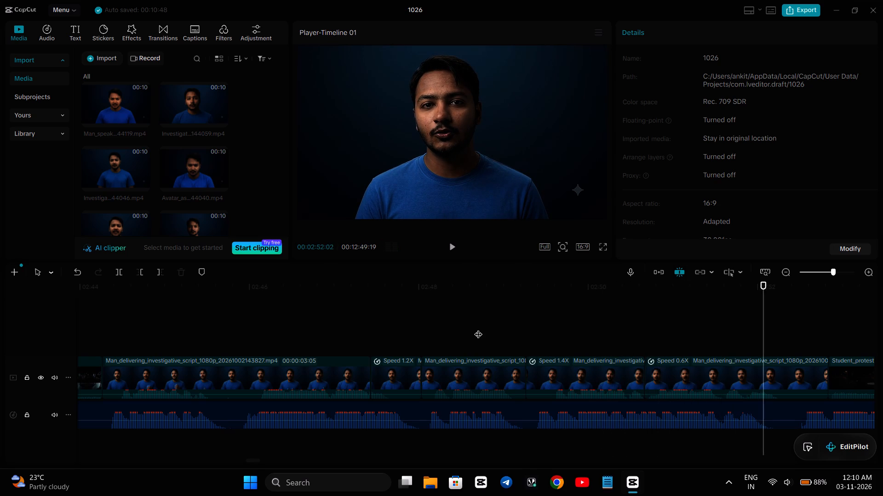
key(space)
key(space)
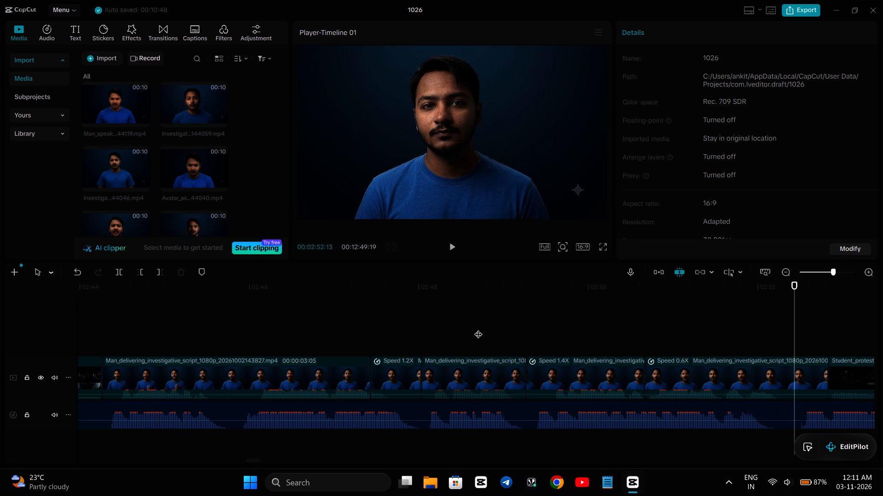
click(569, 337)
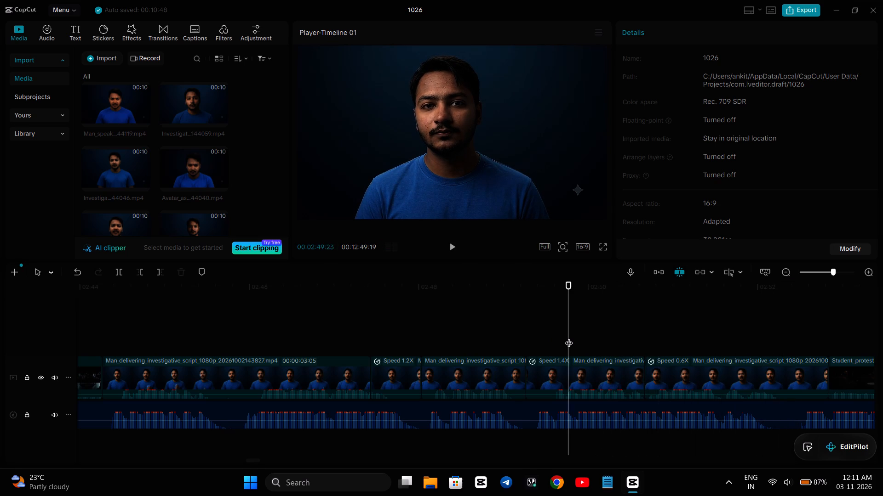
key(space)
key(space)
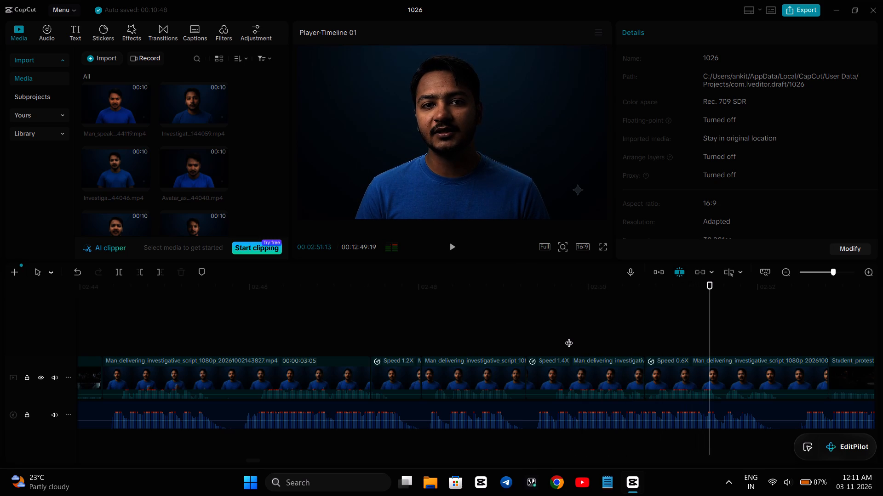
click(675, 369)
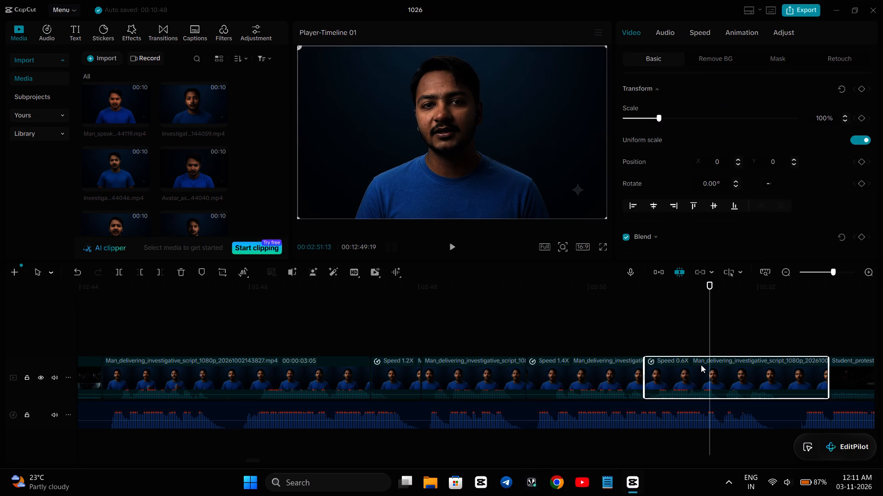
click(597, 335)
key(space)
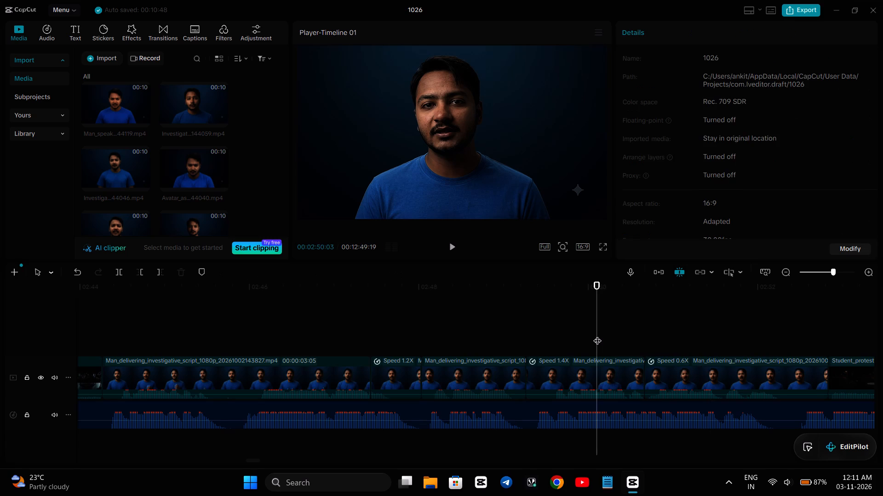
key(space)
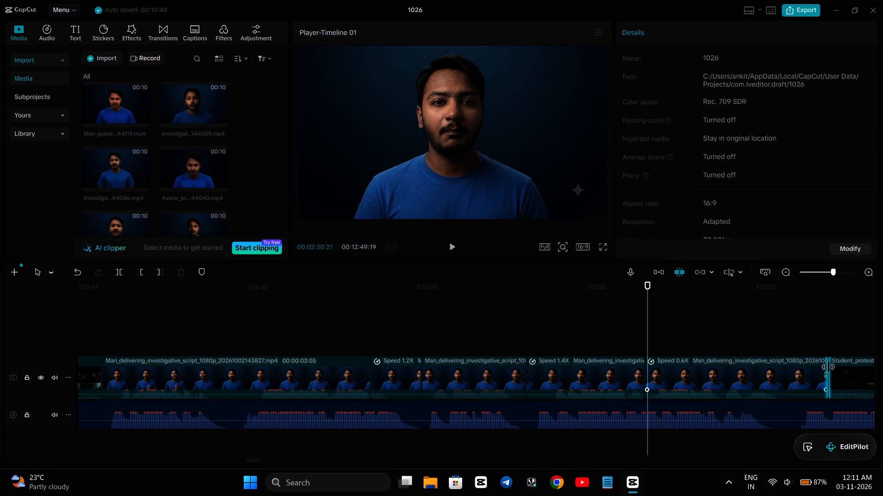
Lift the 0.56x presenter piece onto the track above the main track and extend its start slightly to reveal earlier footage.
drag(827, 374, 824, 374)
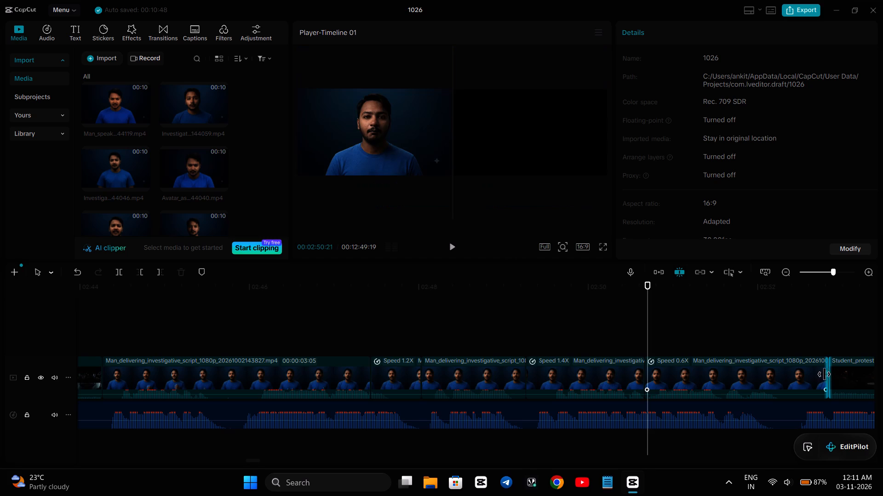
drag(824, 374, 817, 378)
click(817, 378)
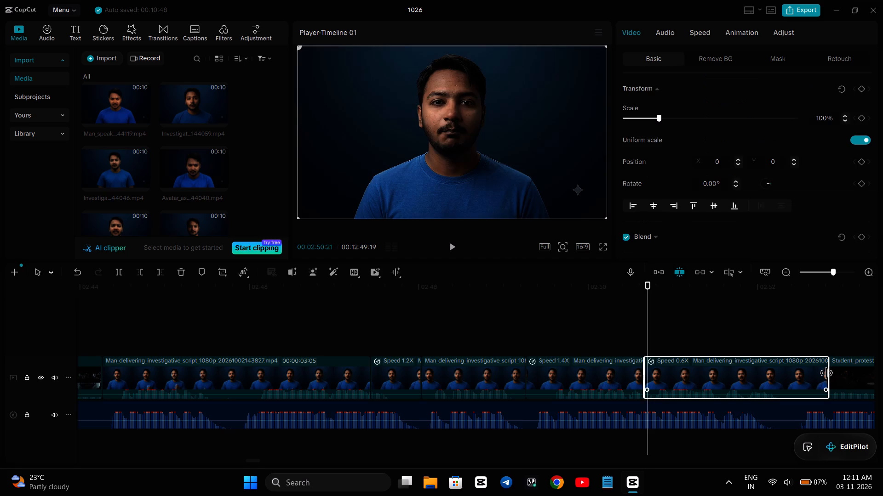
drag(790, 370, 796, 328)
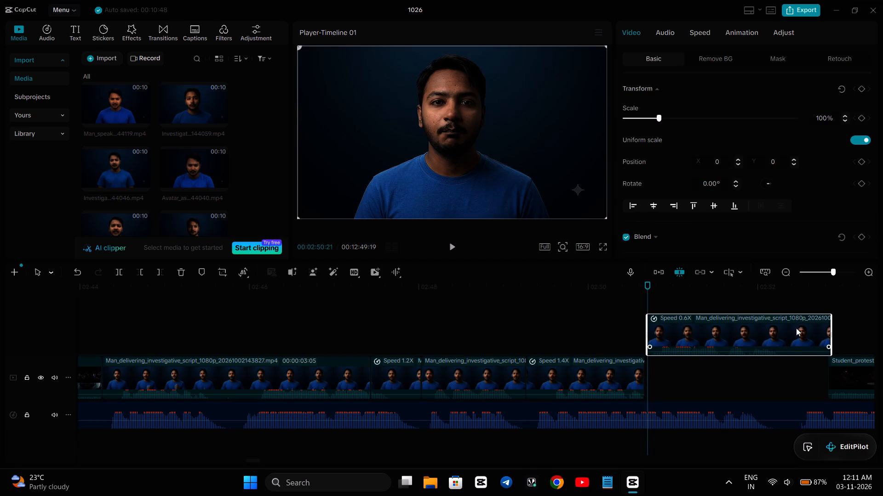
drag(796, 328, 804, 326)
click(720, 341)
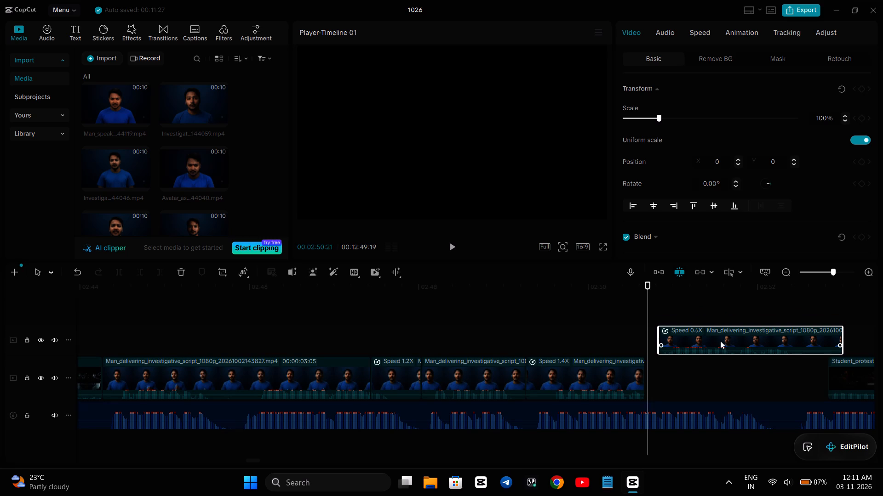
drag(658, 335, 654, 339)
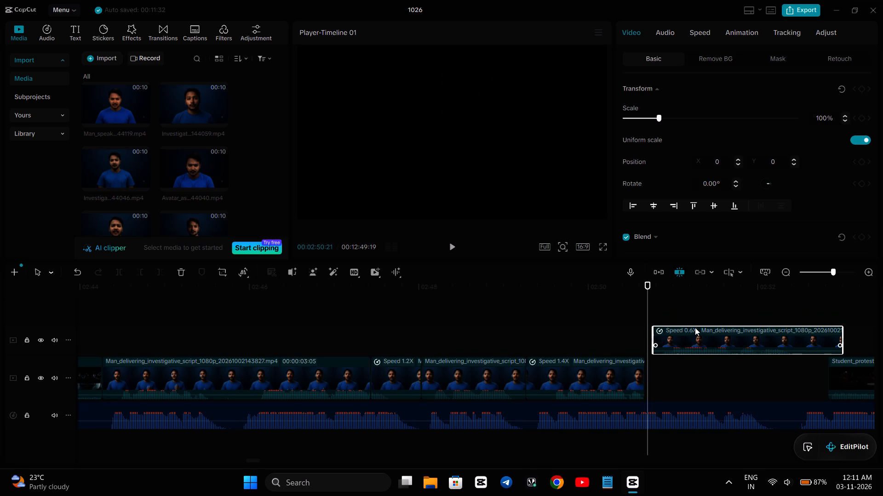
Move the extended 0.56x piece back so that it starts directly at the end of the 1.4x piece.
drag(695, 327, 687, 371)
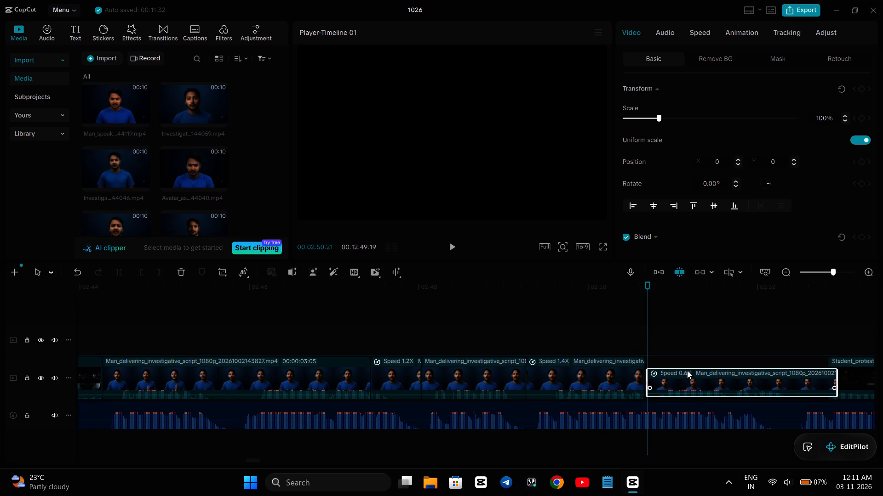
drag(687, 371, 685, 369)
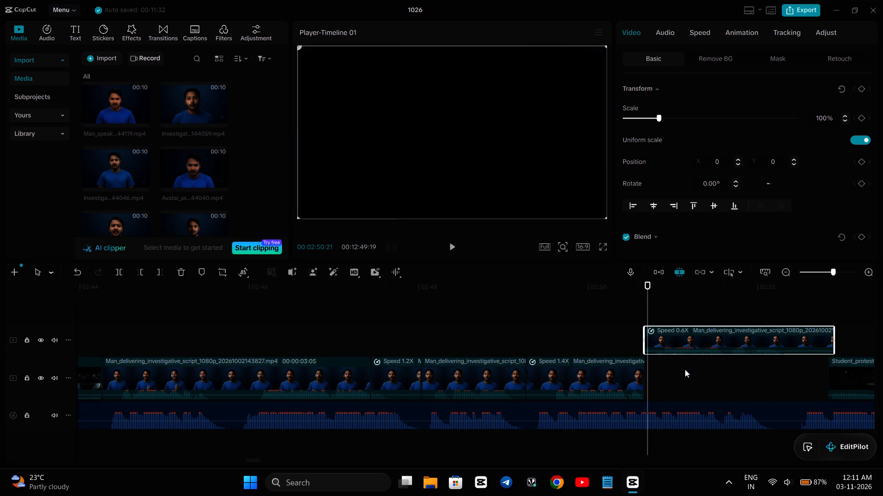
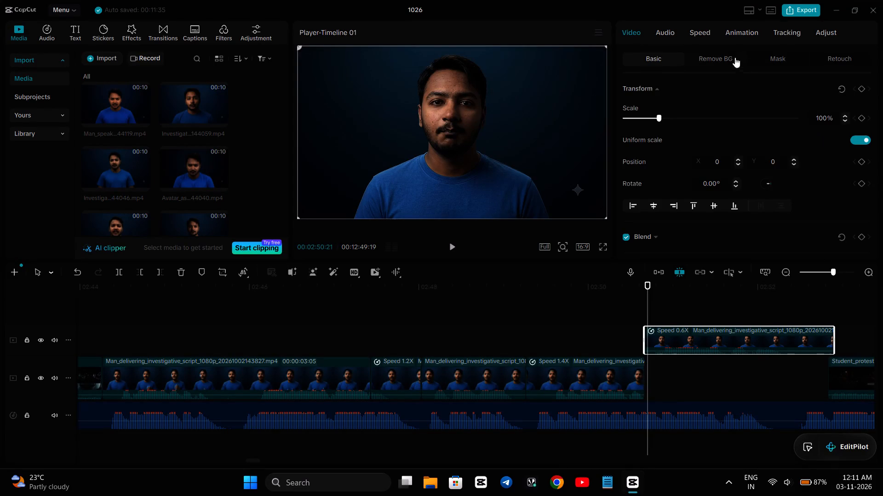
Set the speed of the 0.56x presenter piece on the upper track to 0.66x.
click(690, 28)
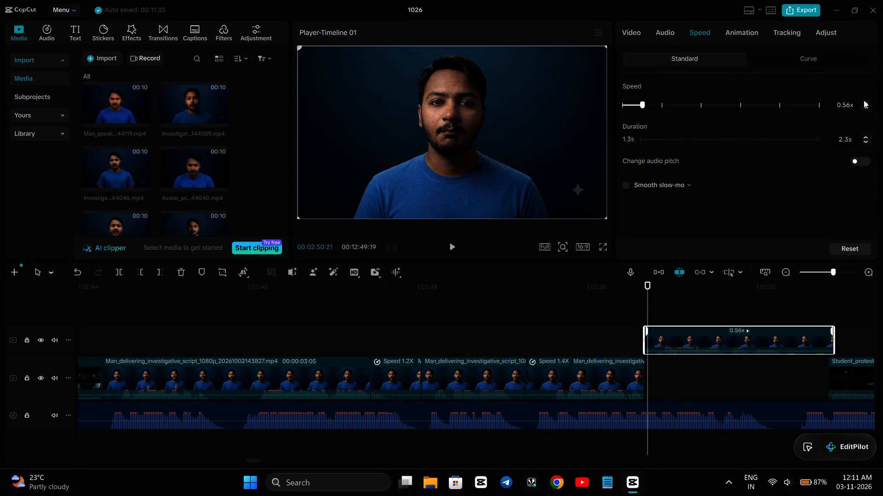
click(864, 100)
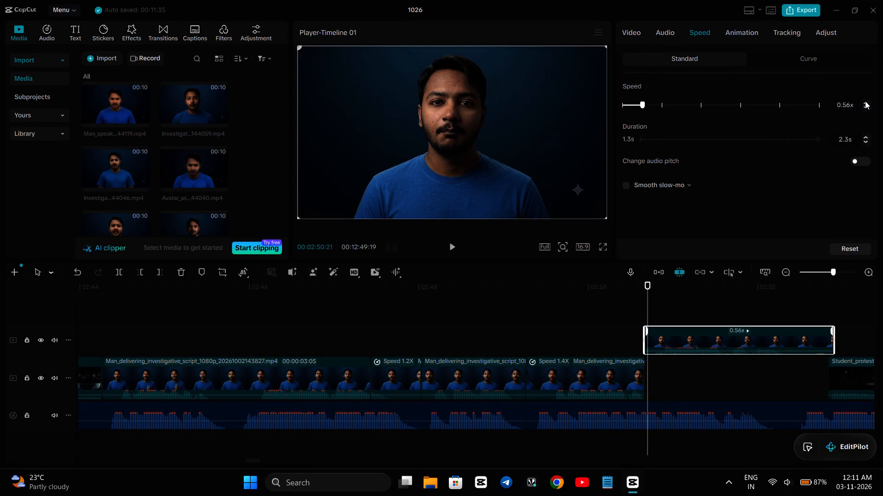
click(865, 101)
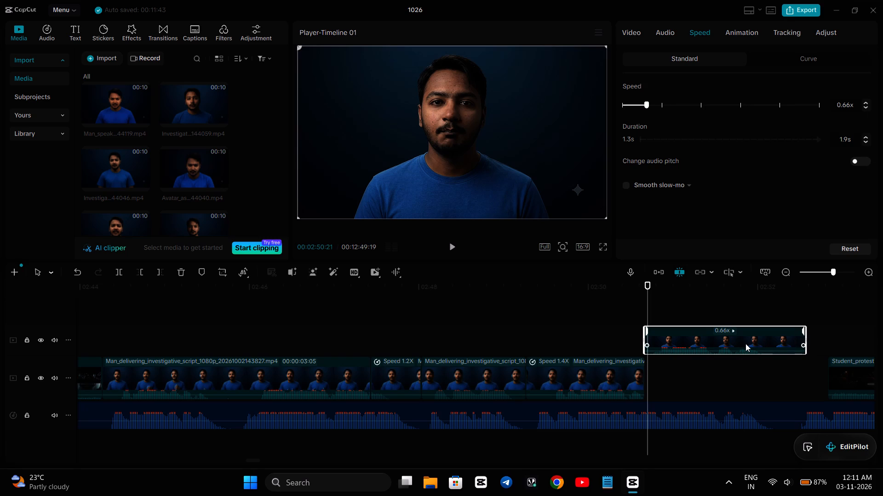
Bring the 0.66x presenter piece down onto the main track so that it starts directly at the end of the 1.4x piece.
drag(747, 347, 743, 385)
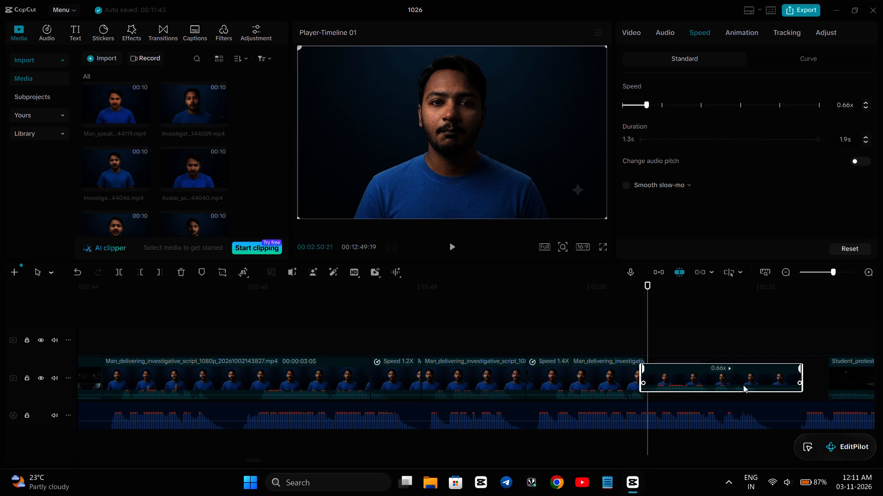
drag(743, 385, 745, 384)
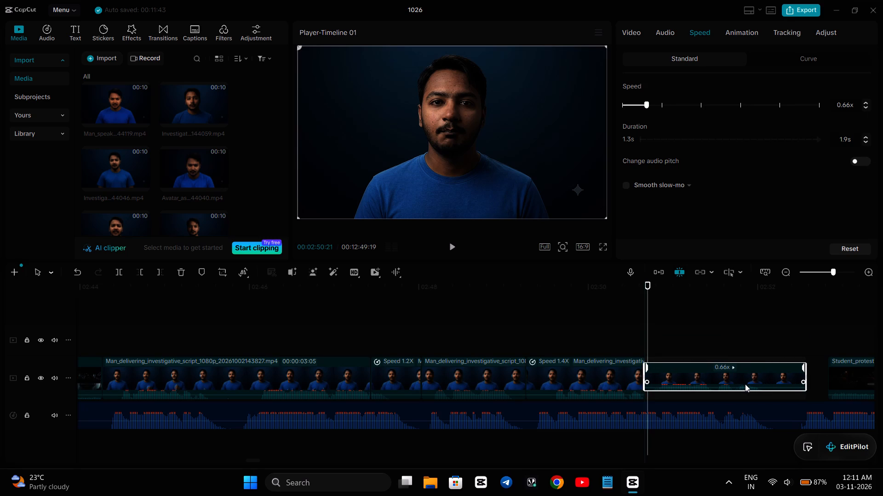
drag(745, 384, 745, 383)
Replay from the 1.4x piece into the 0.66x piece in short bursts, comparing the presenter's lip movement with the voice-over.
click(586, 330)
key(space)
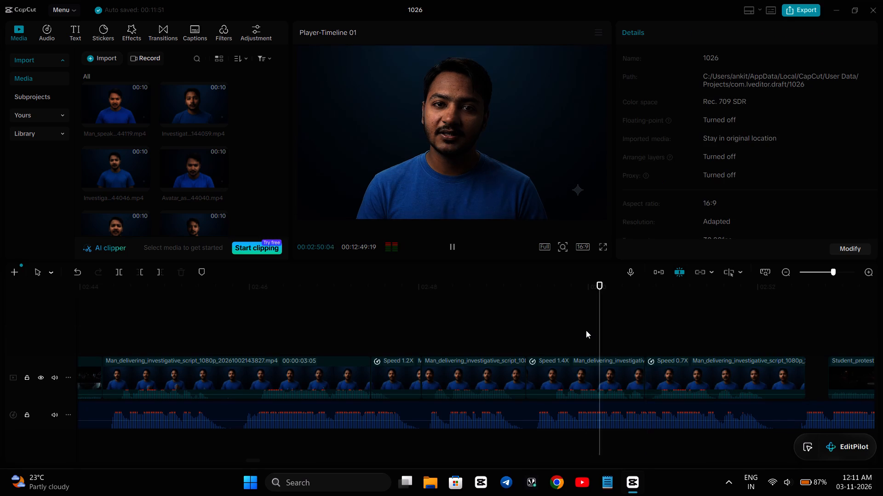
key(space)
key(space)
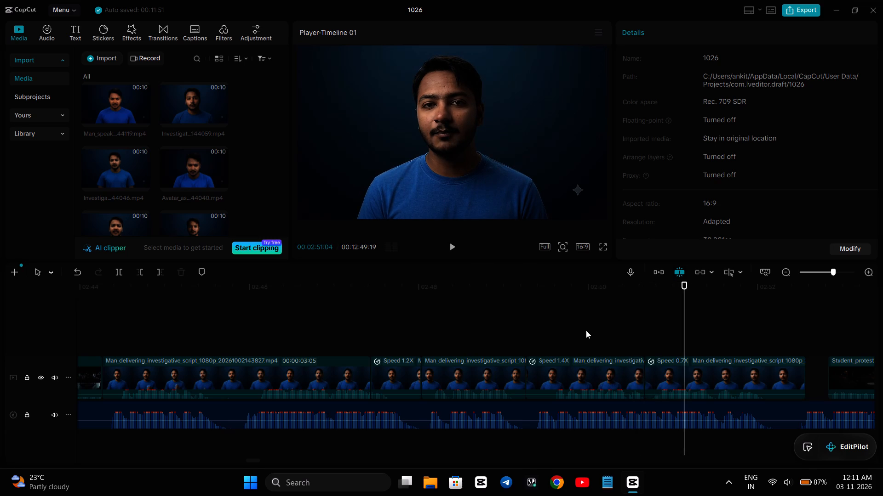
key(space)
click(570, 328)
key(space)
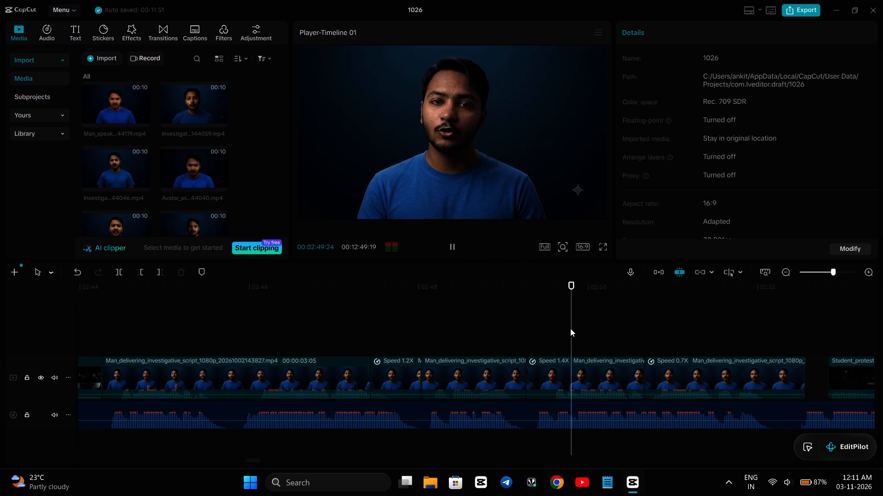
key(space)
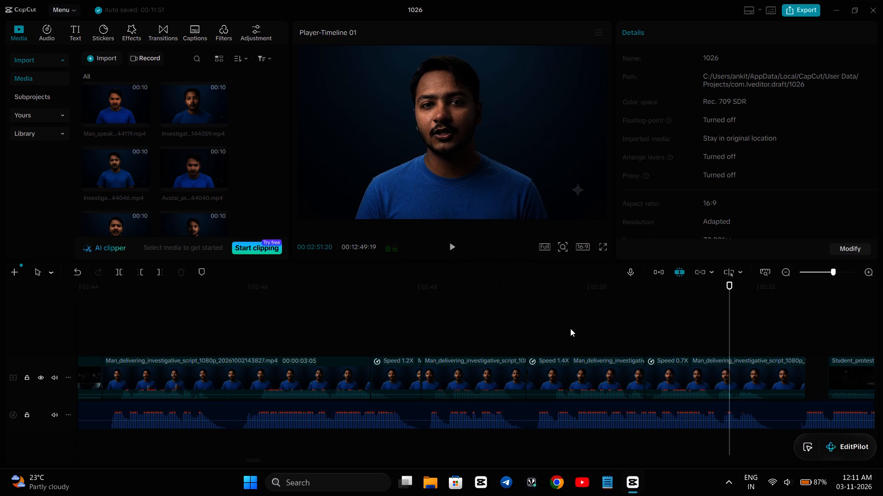
click(672, 339)
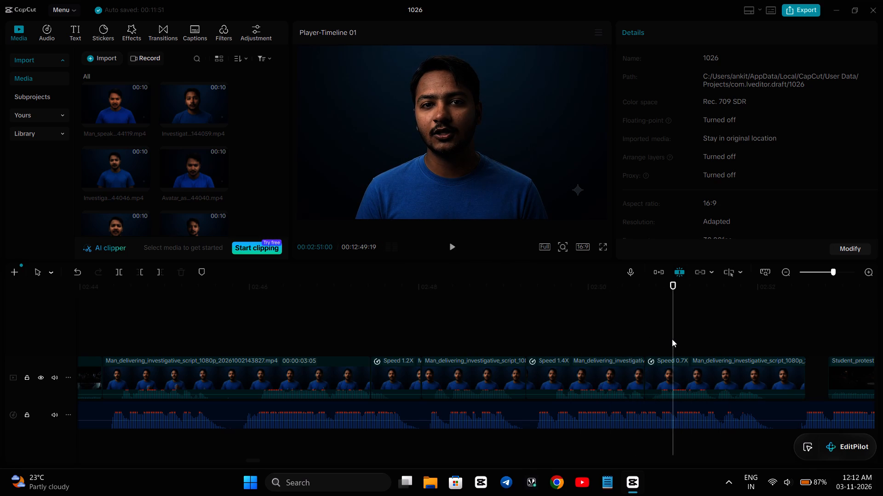
click(662, 336)
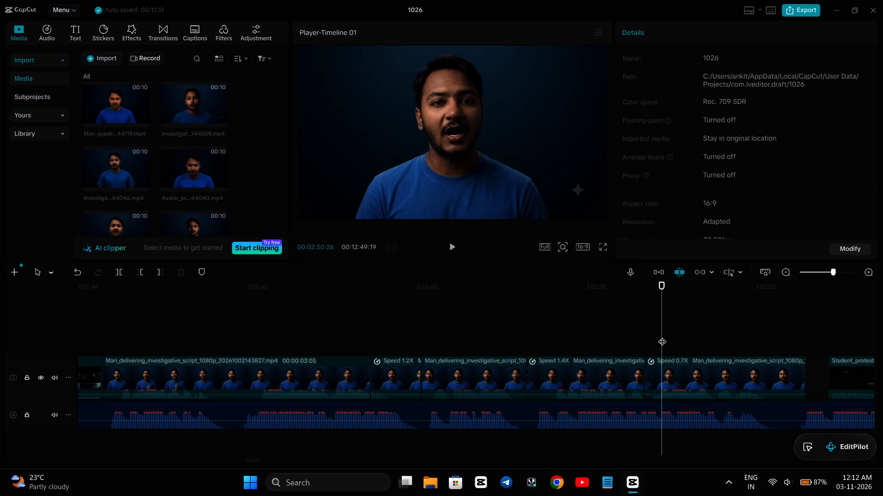
key(space)
key(space)
key(space)
key(space)
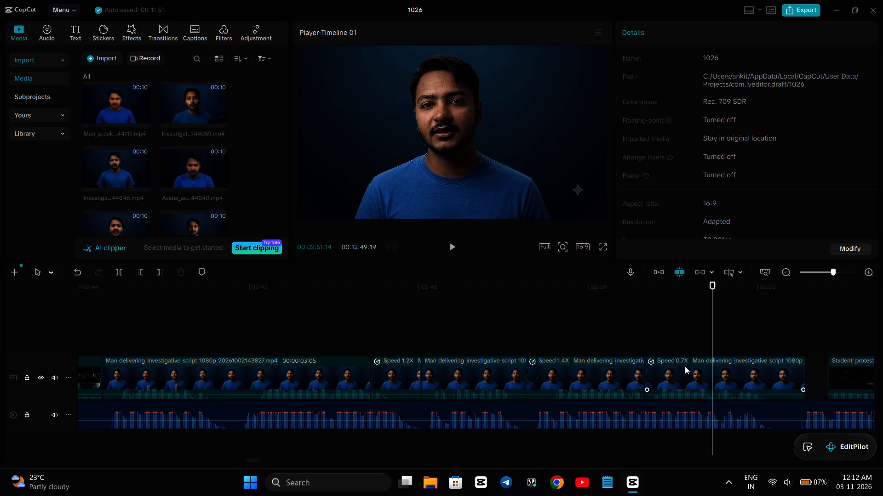
Recheck the cut between the two pieces and move the 0.66x piece later so that it ends directly at the student protest clip.
click(658, 377)
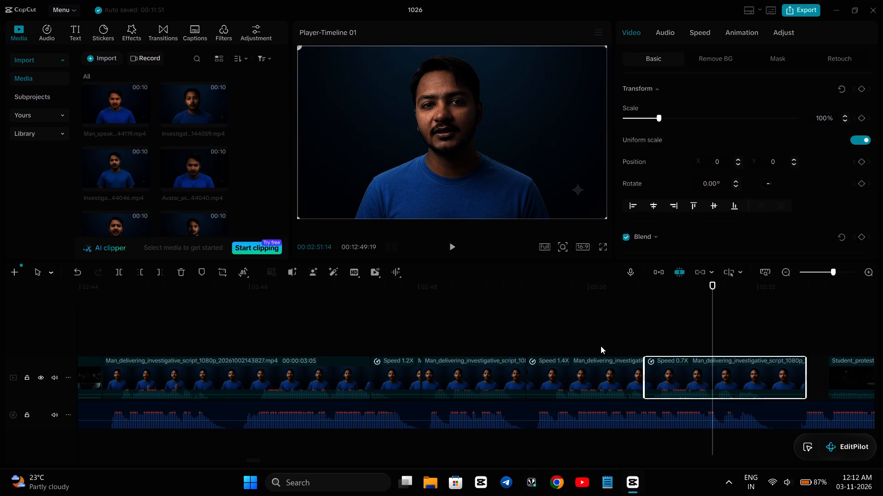
click(560, 323)
key(space)
key(space)
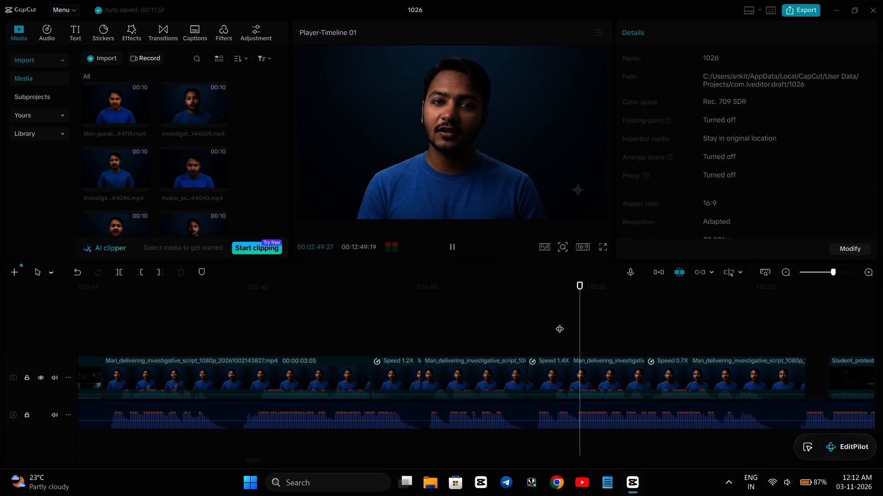
key(space)
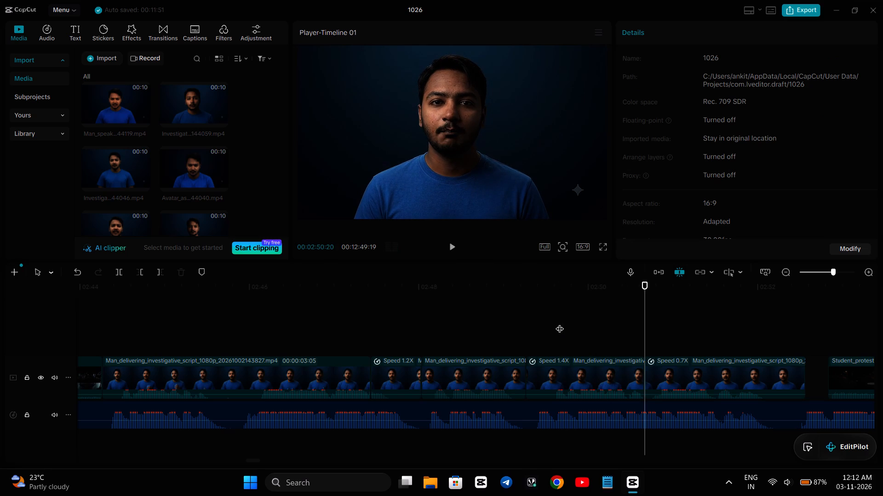
key(space)
key(space)
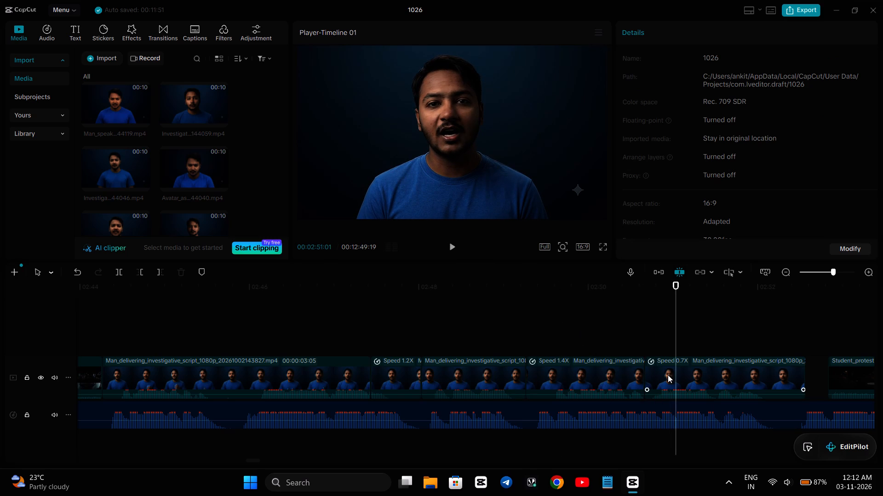
drag(671, 376, 702, 377)
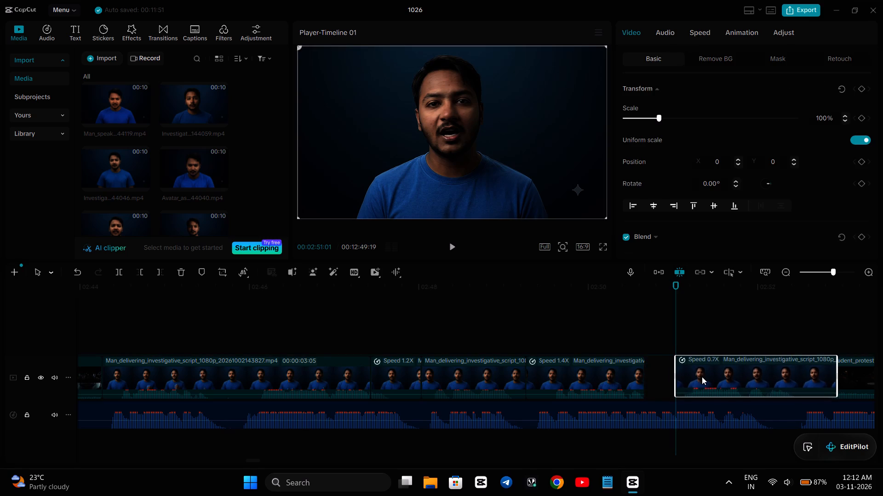
drag(702, 377, 693, 378)
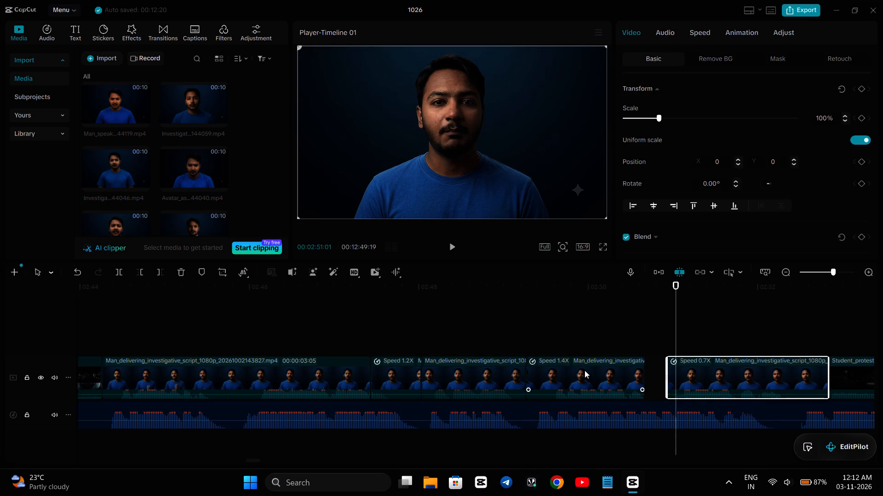
Split the 1.4x presenter piece at 00:02:50:05.
click(603, 324)
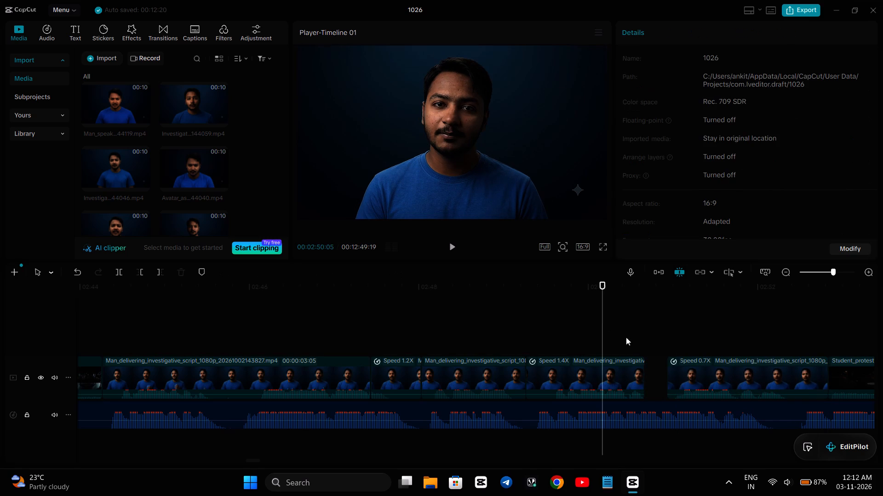
click(631, 370)
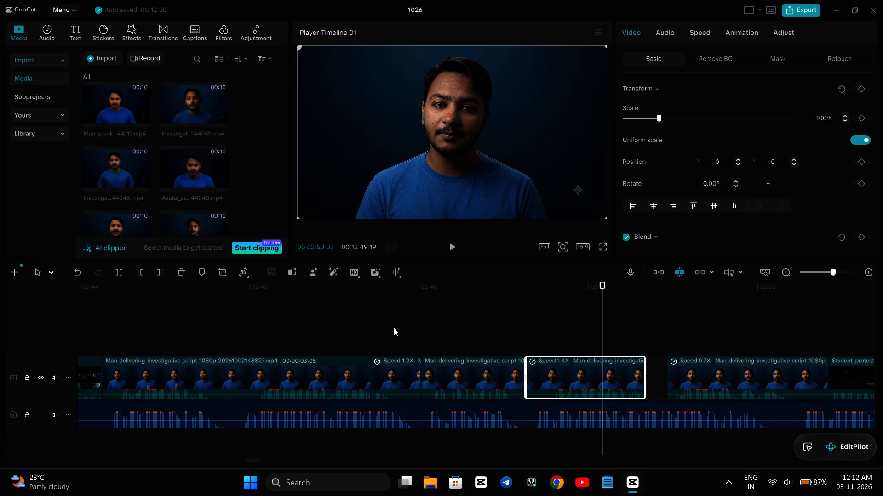
click(120, 271)
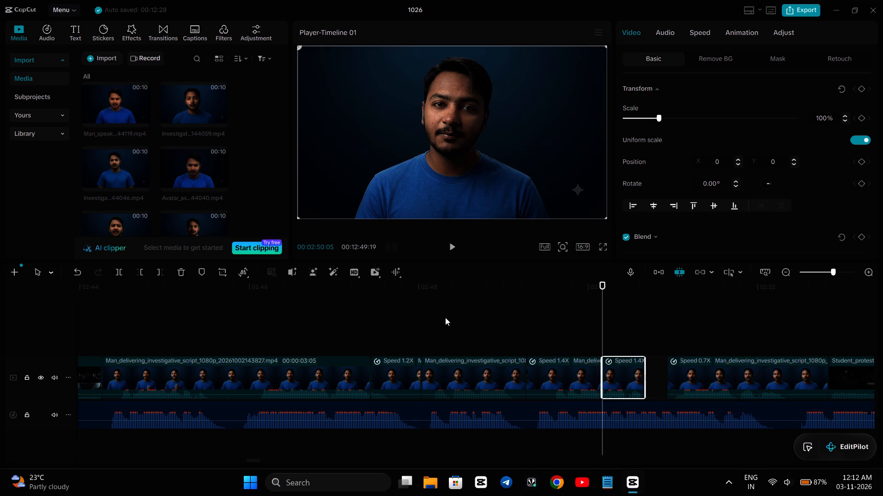
Set the speed of the second part of the split 1.4x piece to 1.17x.
click(700, 36)
click(865, 105)
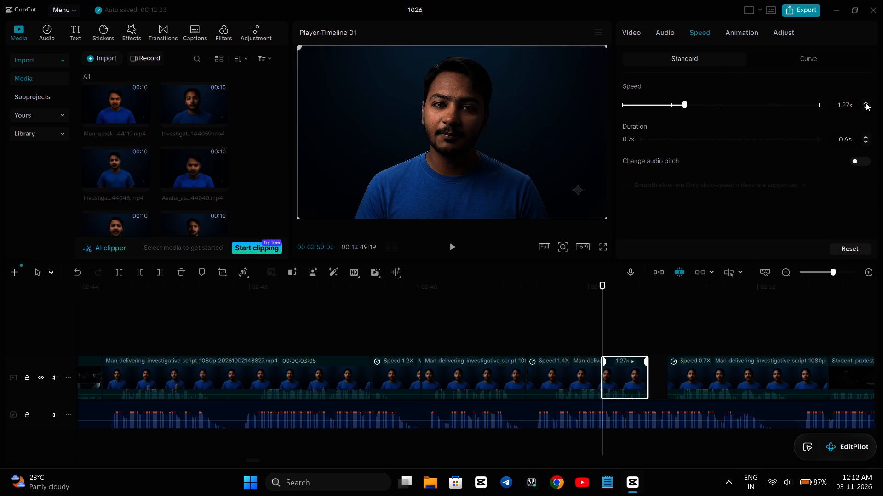
click(866, 106)
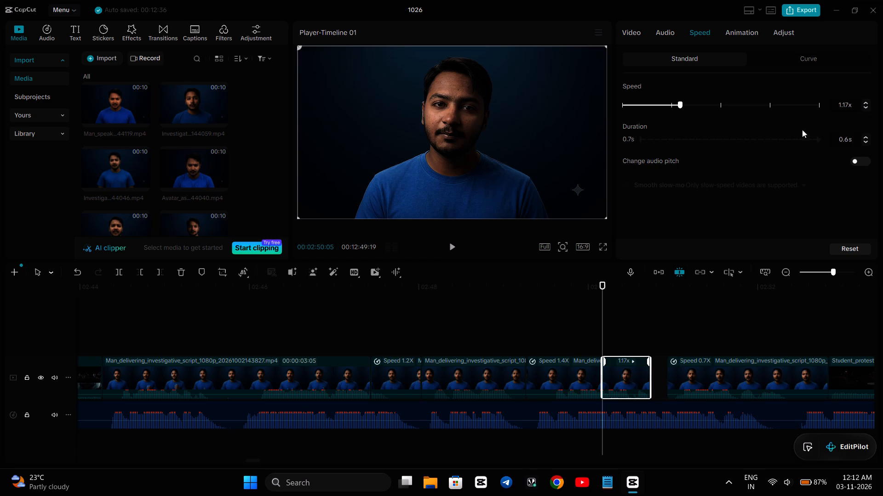
Replay the retimed section and move the 0.66x piece earlier on the main track, leaving a narrow gap after the 1.17x piece.
click(560, 303)
key(space)
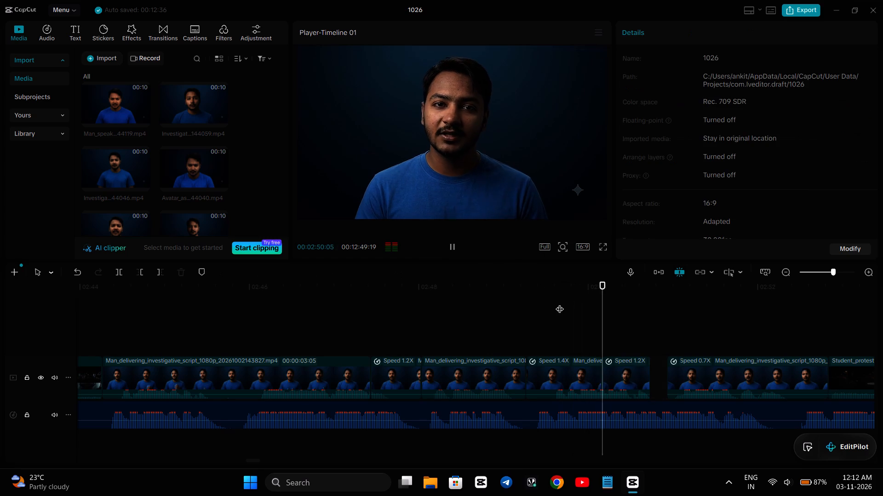
key(space)
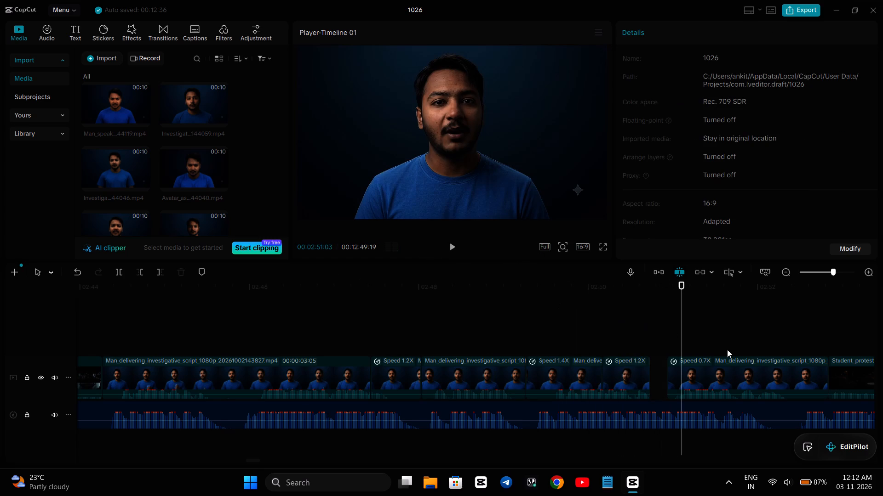
drag(700, 377, 685, 379)
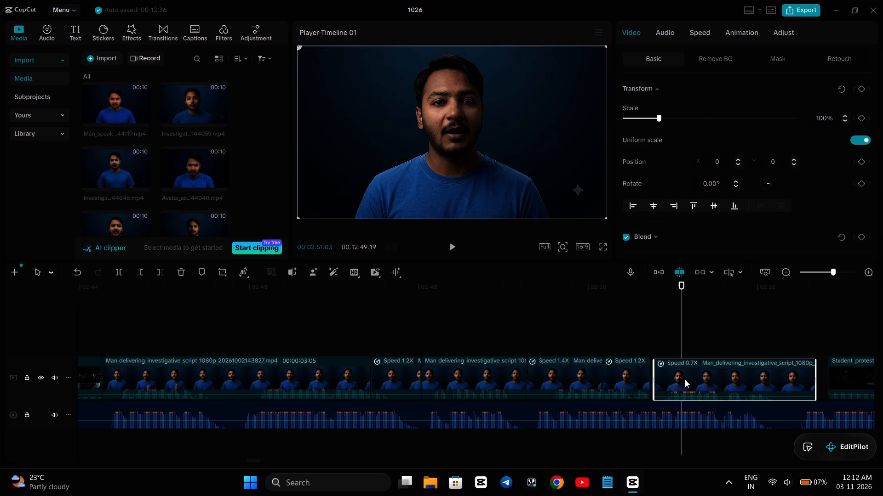
drag(685, 379, 688, 381)
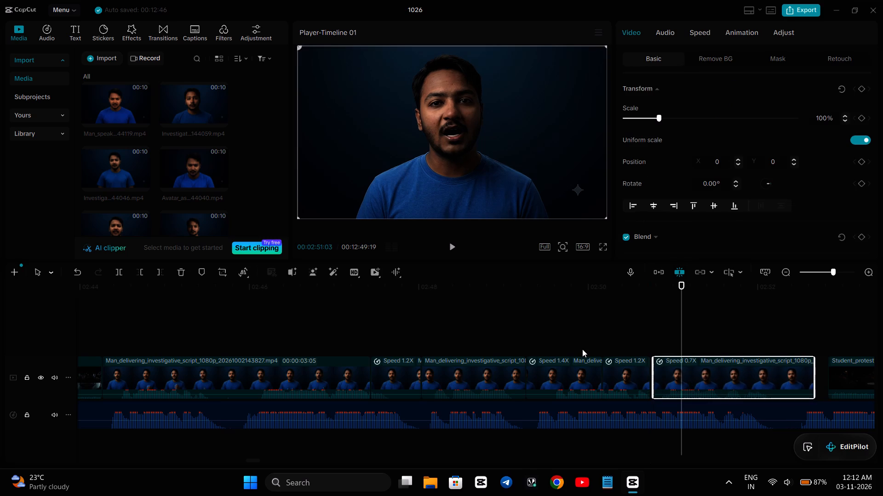
Replay across the gap and shift the 0.66x piece slightly earlier so that it starts directly at the end of the 1.17x piece.
click(582, 349)
key(space)
key(space)
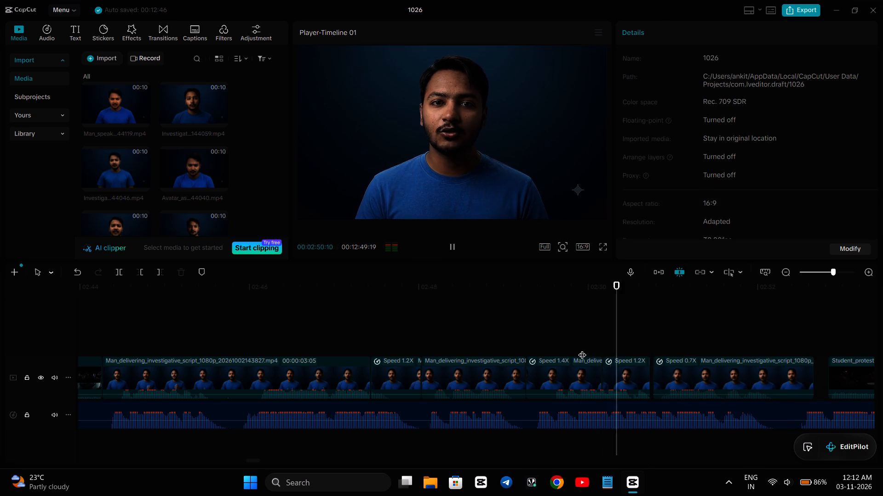
key(space)
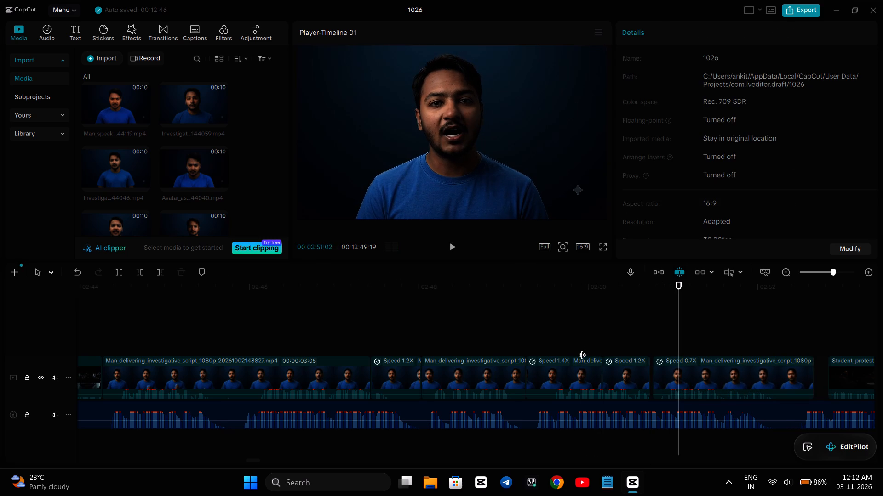
click(660, 375)
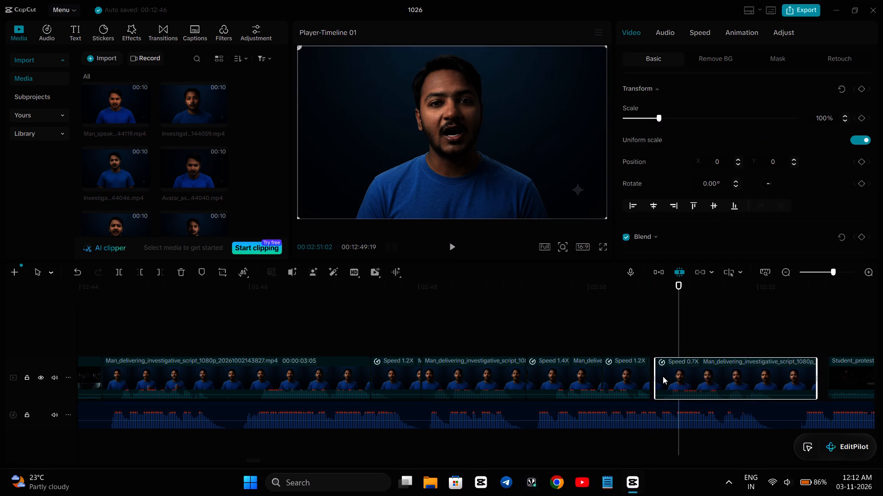
click(661, 376)
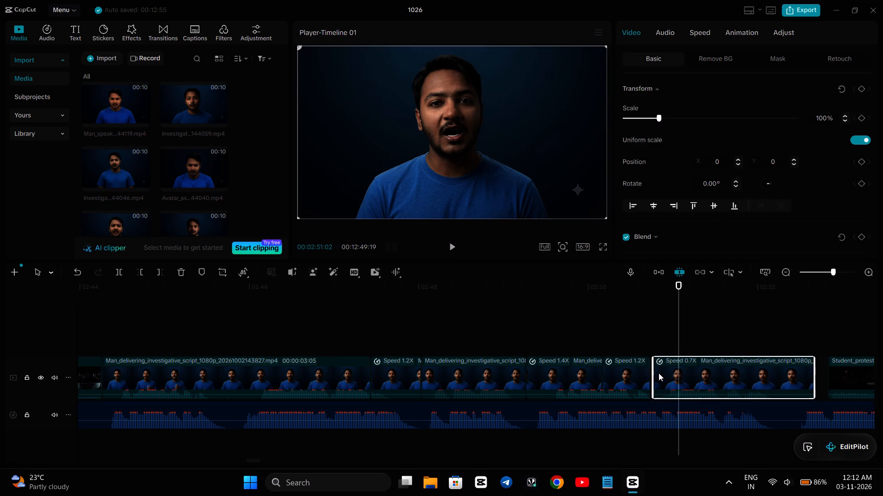
click(659, 372)
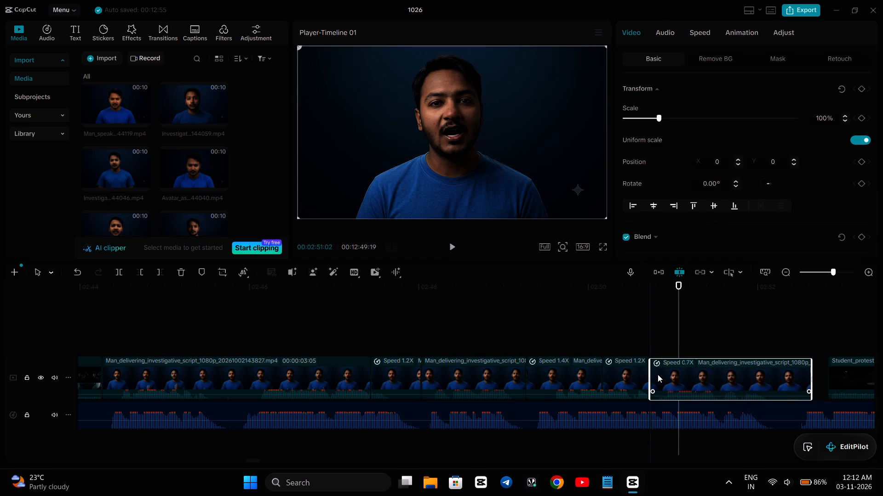
click(659, 374)
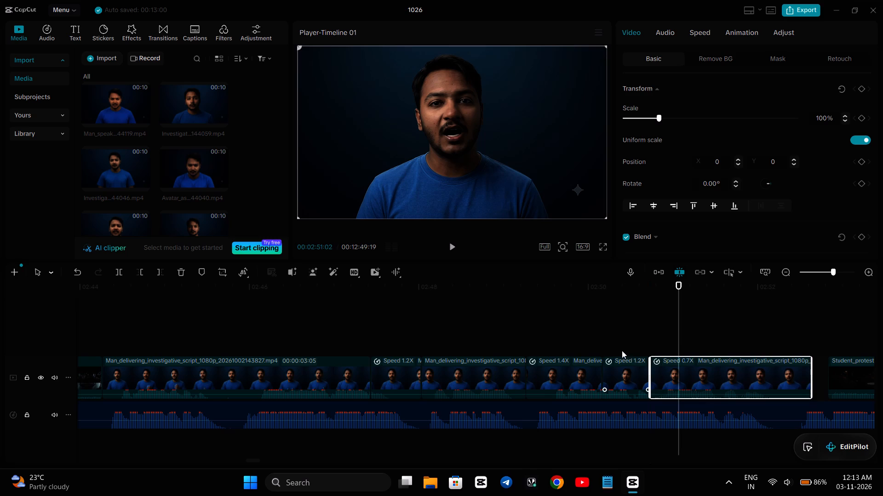
Replay the retimed presenter section and trim the start of the 1.37x piece to about 00:02:49:13, keeping its end in place.
click(591, 316)
click(564, 312)
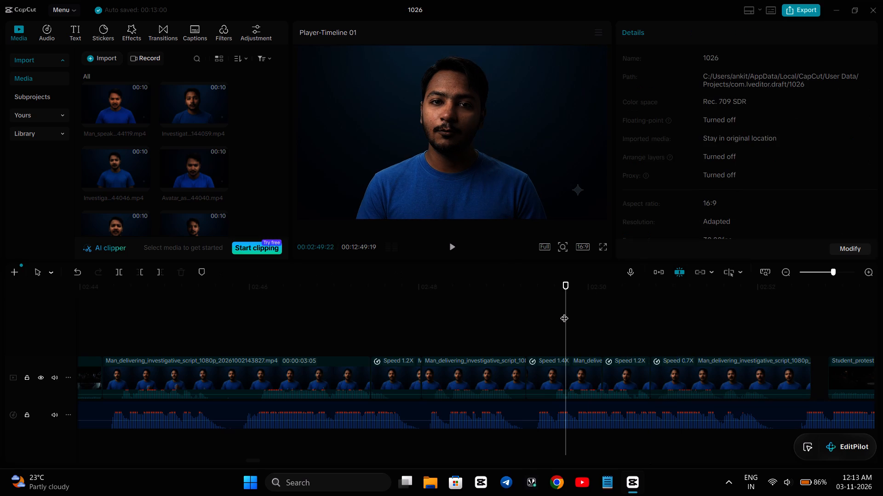
key(space)
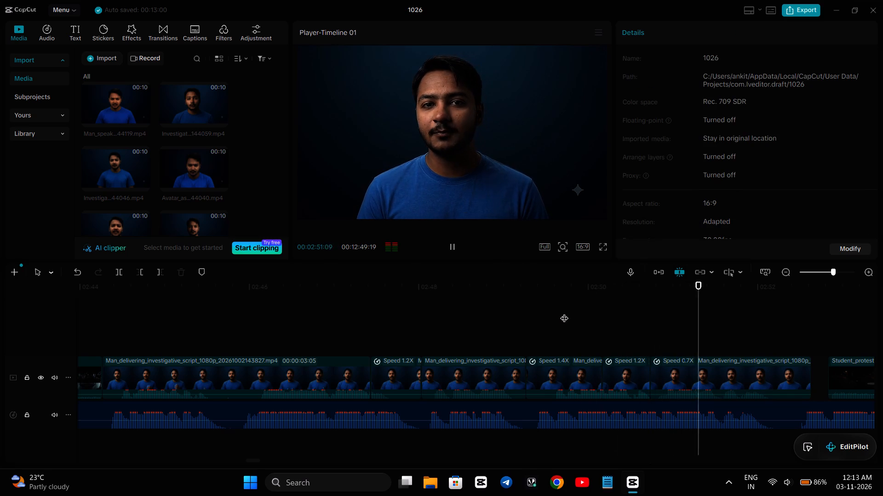
click(430, 325)
key(space)
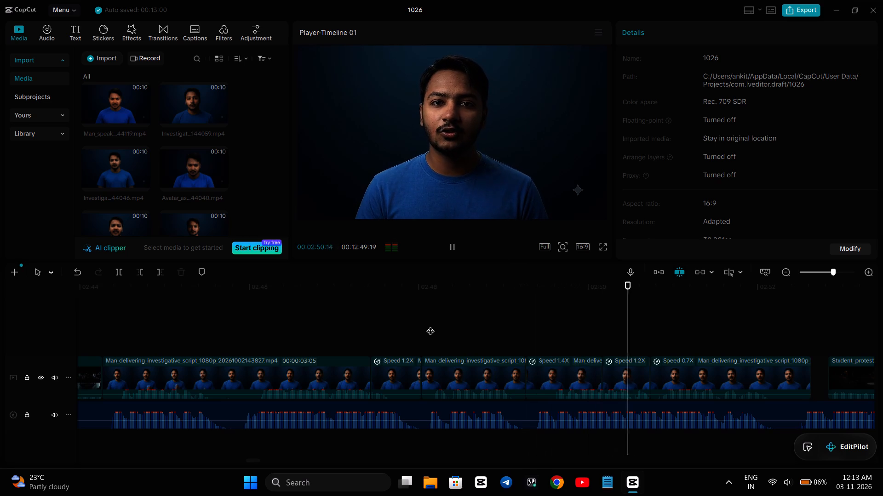
click(430, 325)
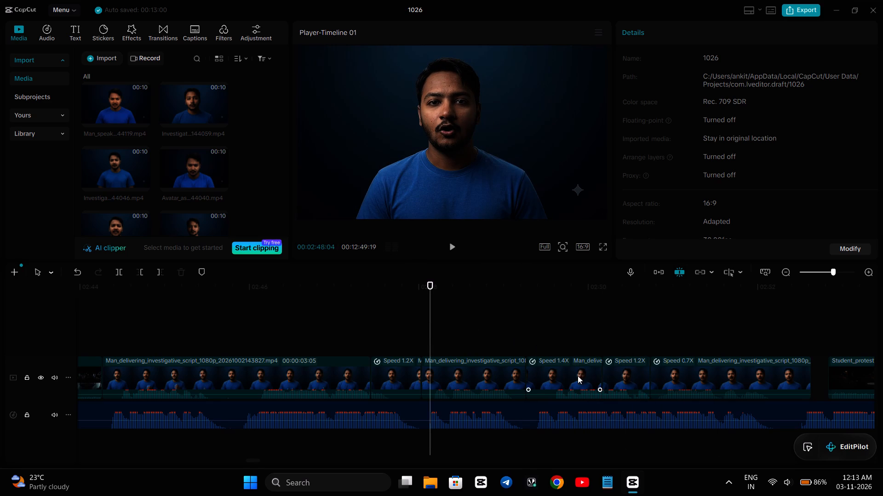
click(544, 373)
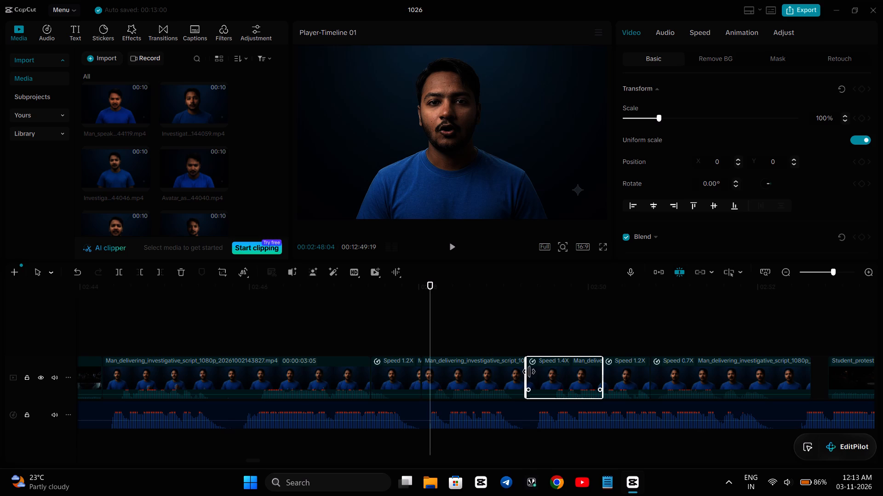
drag(526, 372, 545, 379)
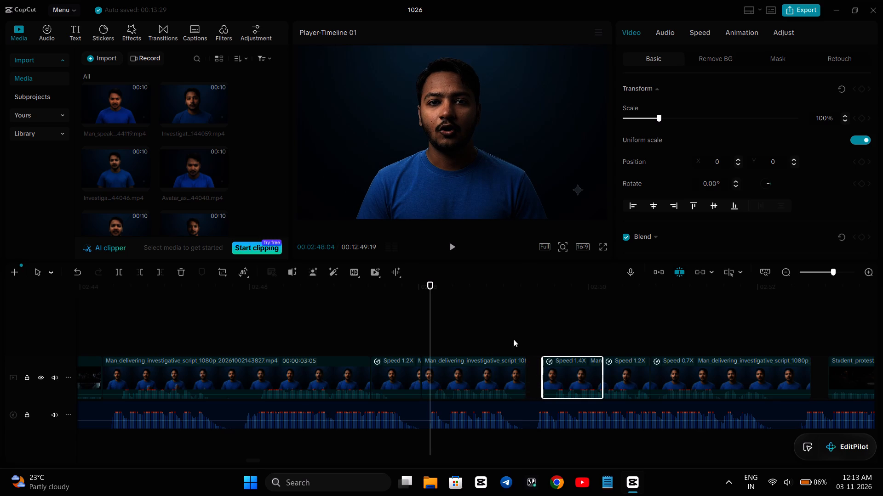
Replay across the gap and move the trimmed 1.37x piece earlier so that it starts directly at the end of the preceding presenter clip.
click(510, 316)
key(space)
key(space)
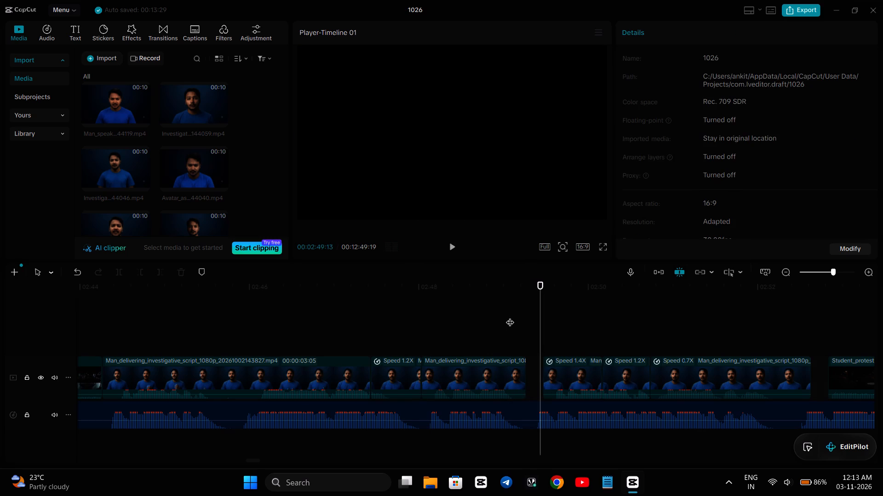
key(space)
key(space)
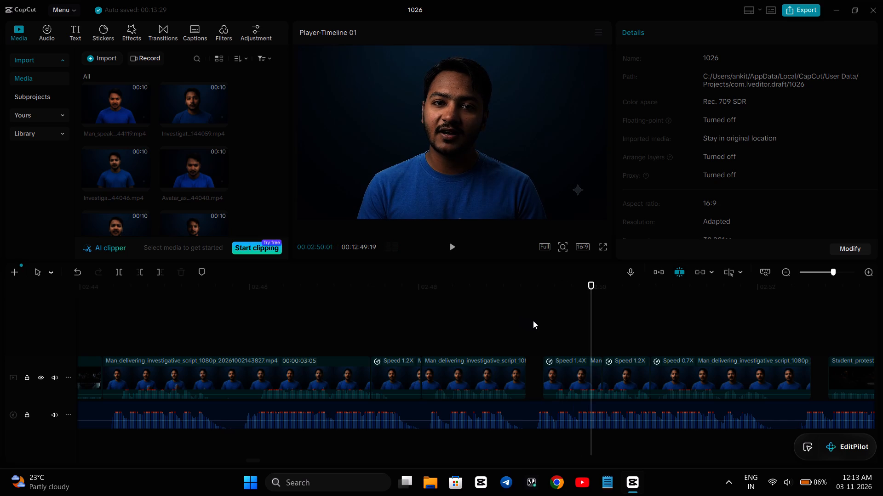
click(561, 379)
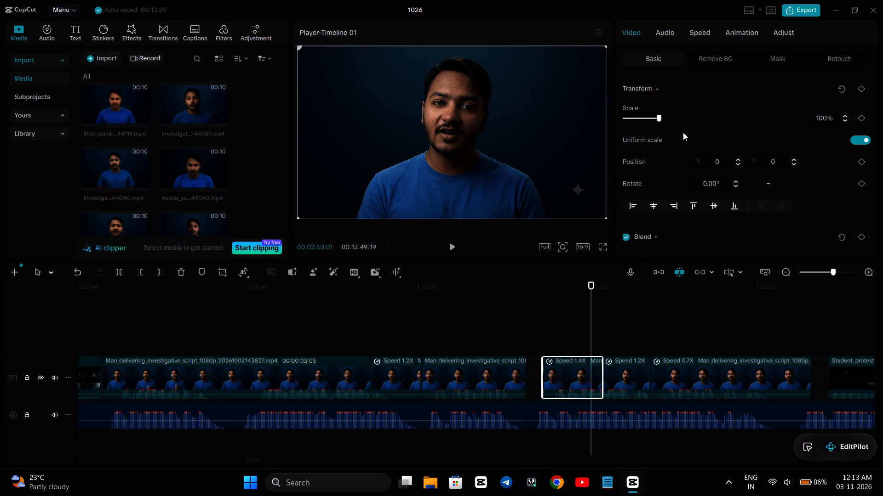
click(695, 39)
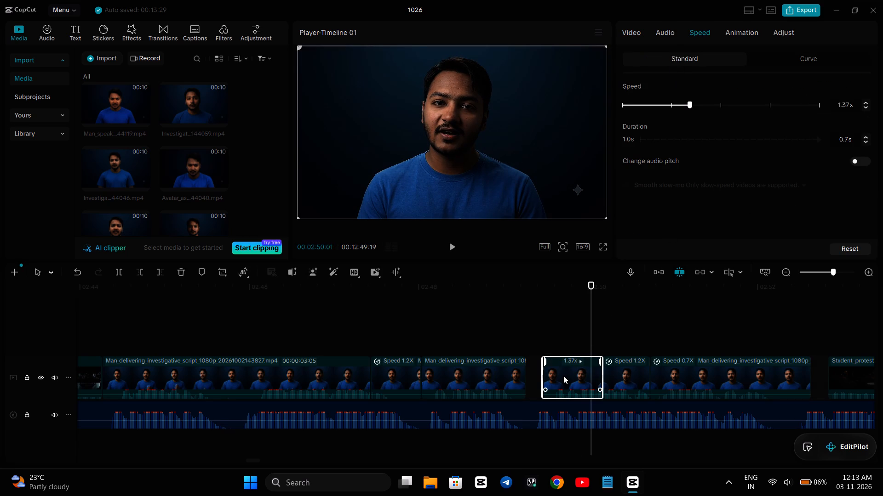
drag(563, 376, 547, 378)
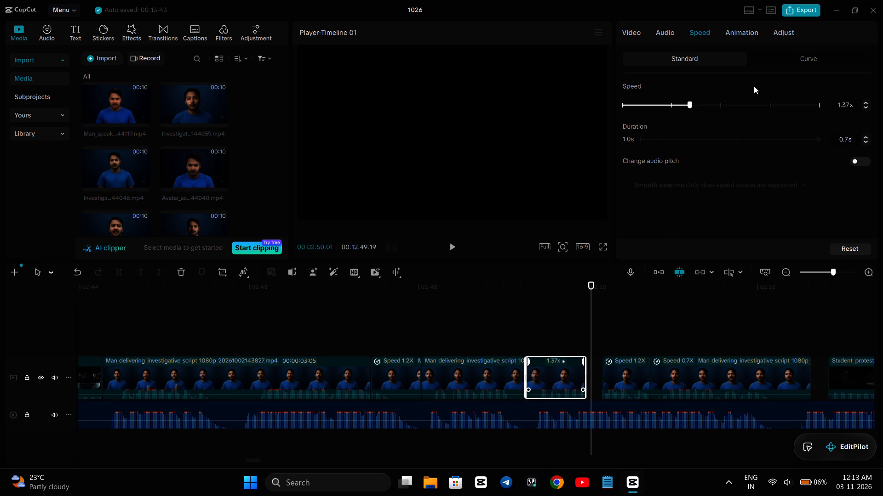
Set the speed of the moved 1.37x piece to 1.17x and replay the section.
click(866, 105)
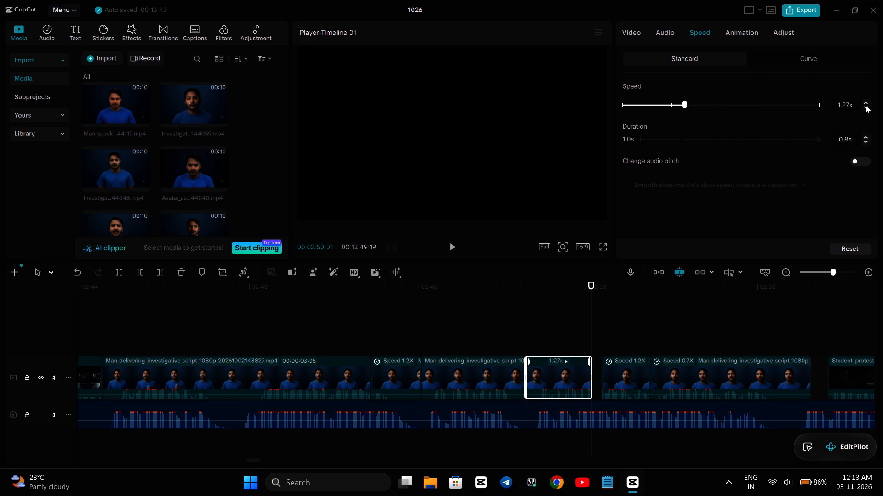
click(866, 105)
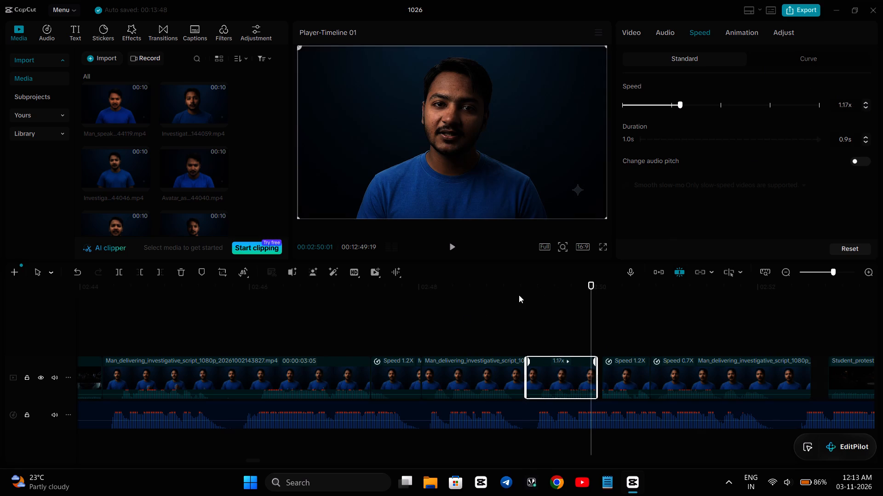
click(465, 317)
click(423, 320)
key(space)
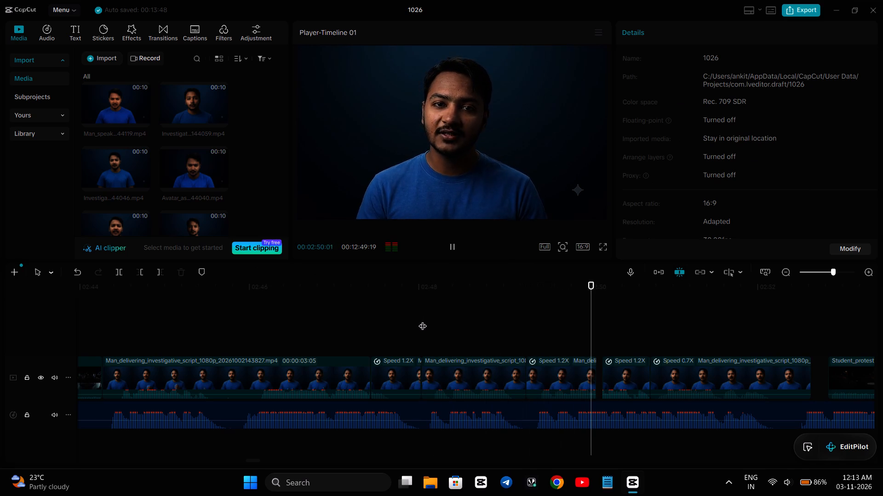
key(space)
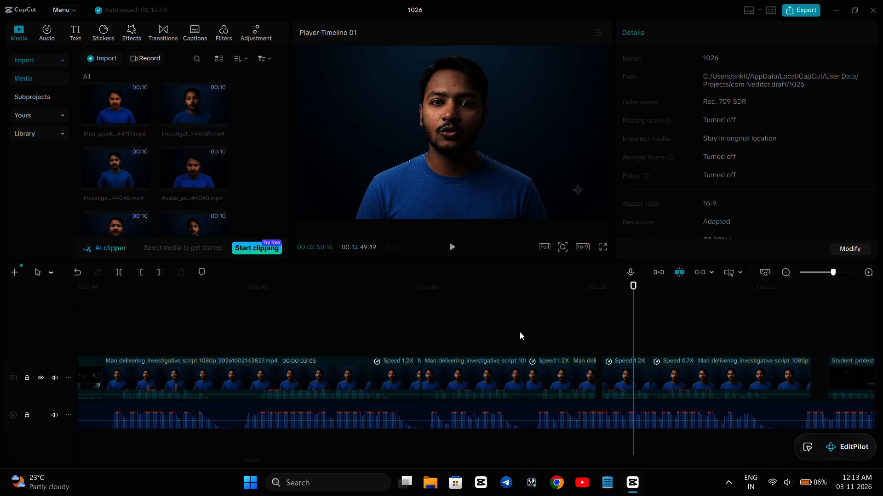
Set the speed of the trimmed presenter piece before the narrow gap to 1.10x.
click(571, 370)
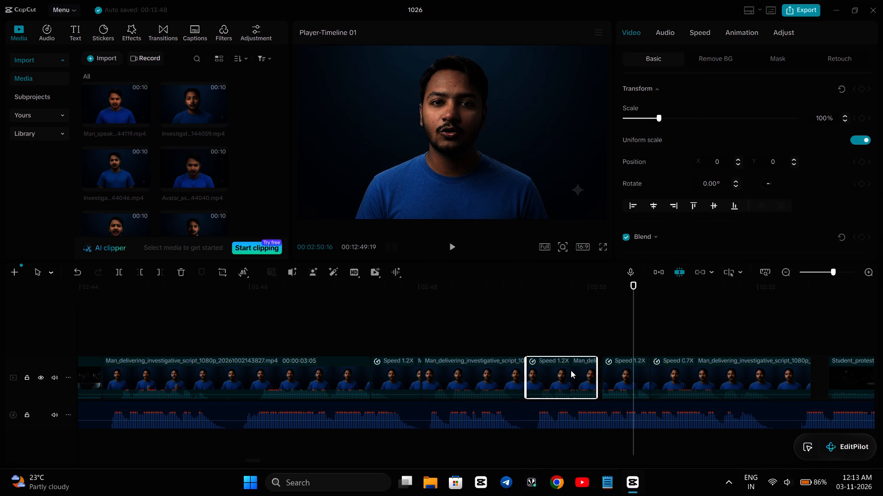
click(703, 33)
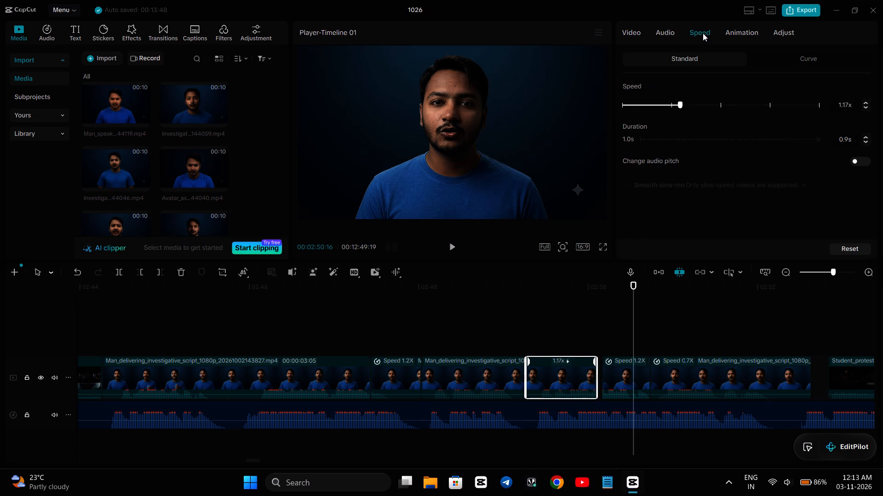
click(848, 101)
key(BackSpace)
key(0)
key(Return)
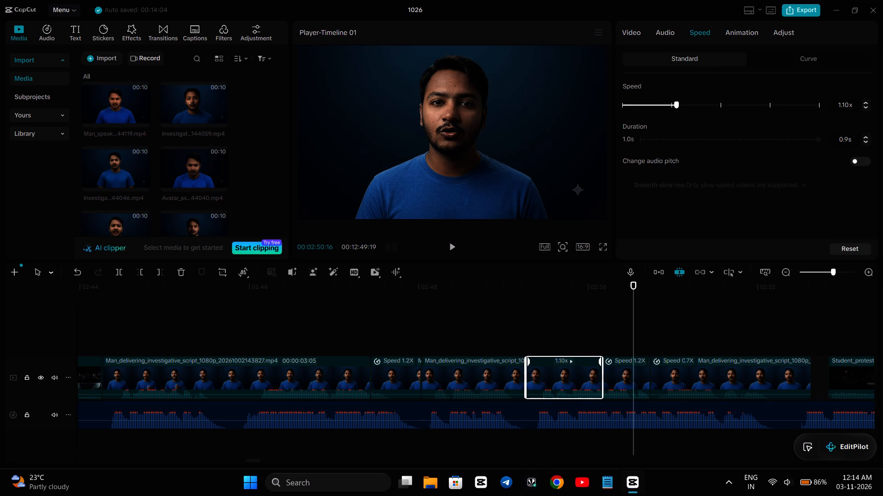
Replay the section from 00:02:48:18 and split the 0.66x presenter piece at 00:02:51:16.
click(469, 332)
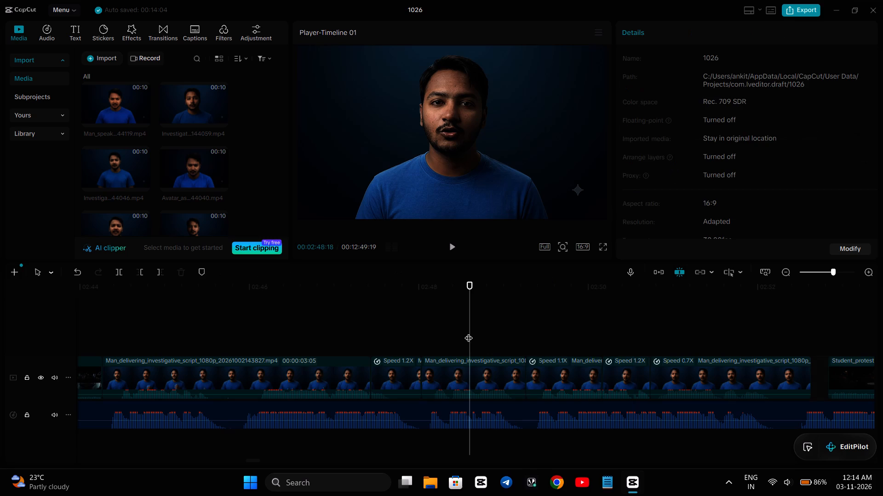
key(space)
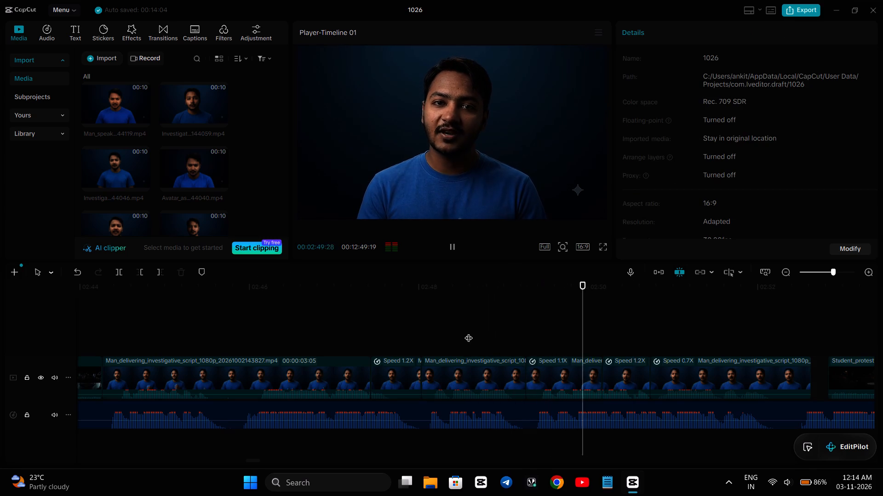
key(space)
key(space)
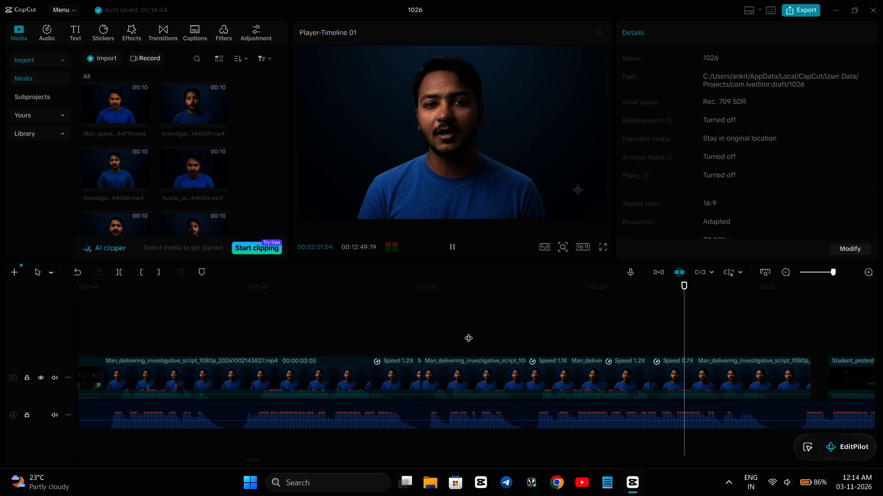
key(space)
key(space)
key(space)
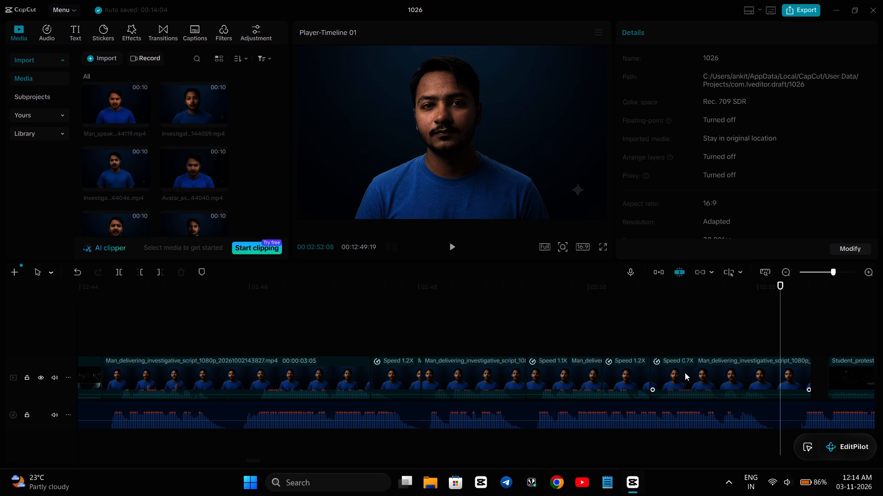
click(712, 328)
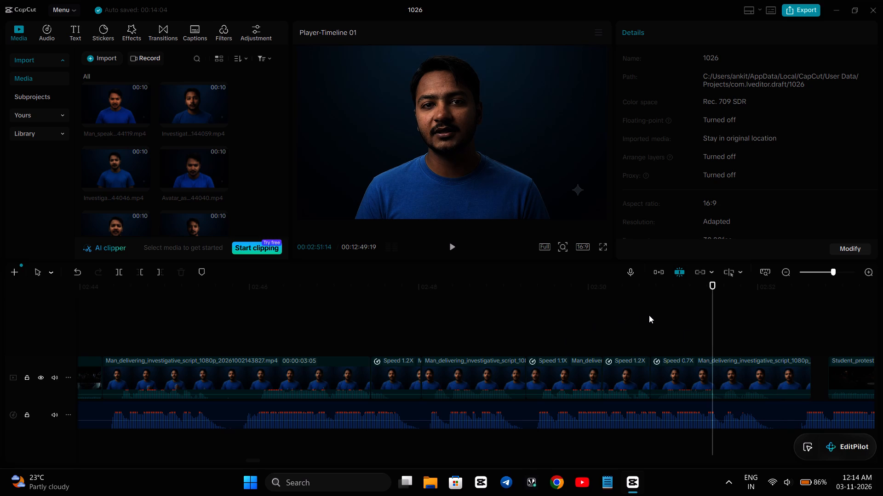
key(Right)
key(Right)
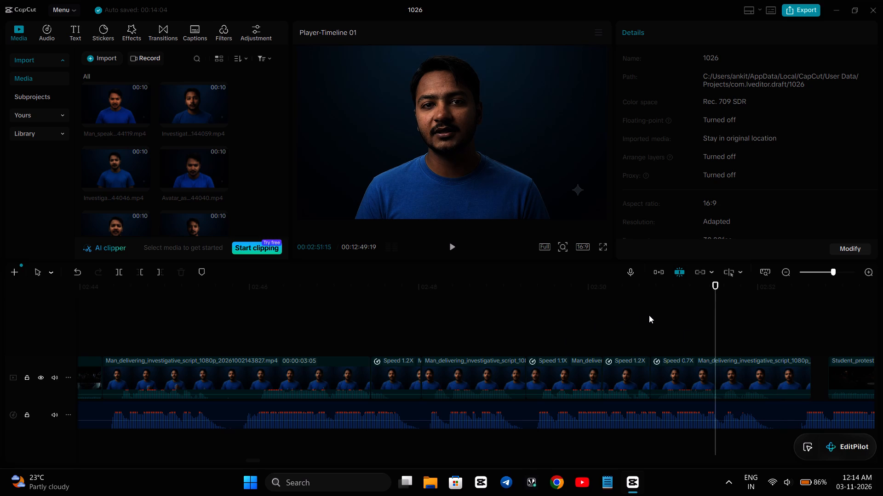
click(120, 264)
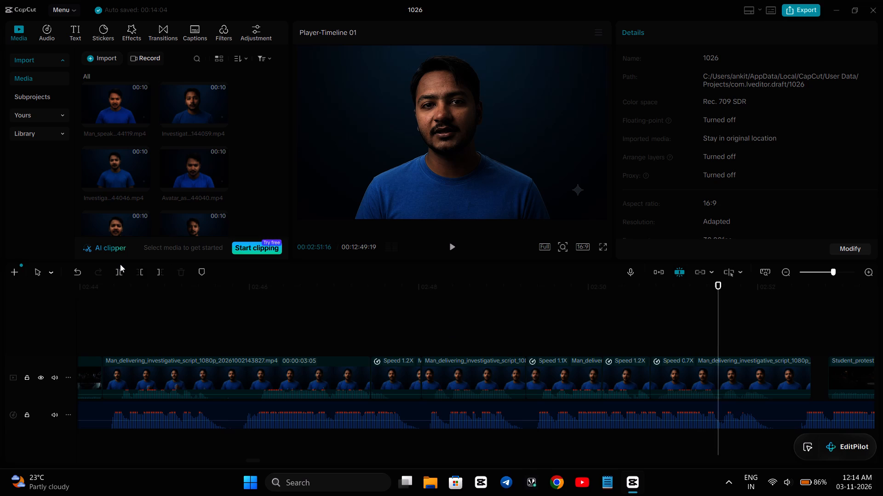
click(120, 268)
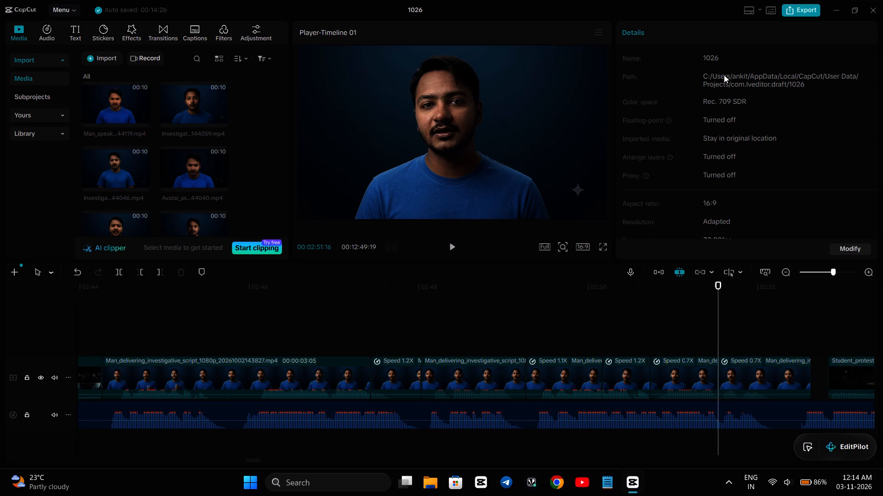
Set the speed of the second part of the split 0.66x piece to 0.86x.
click(732, 373)
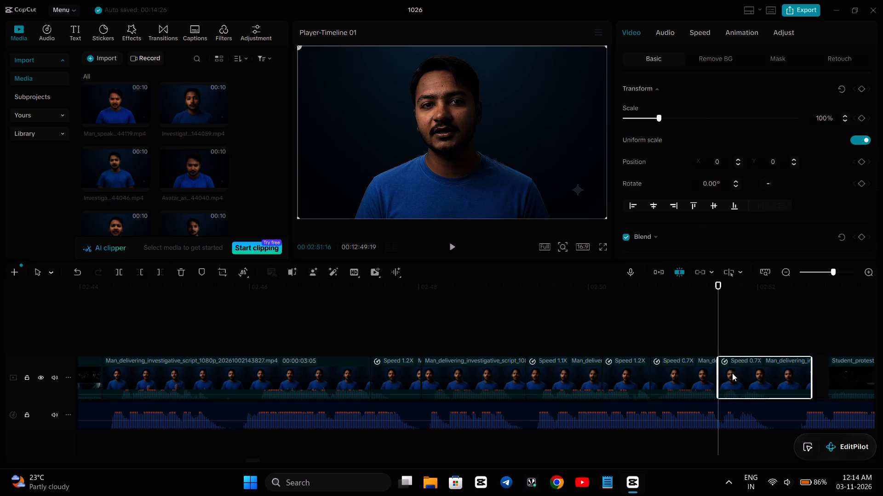
click(705, 29)
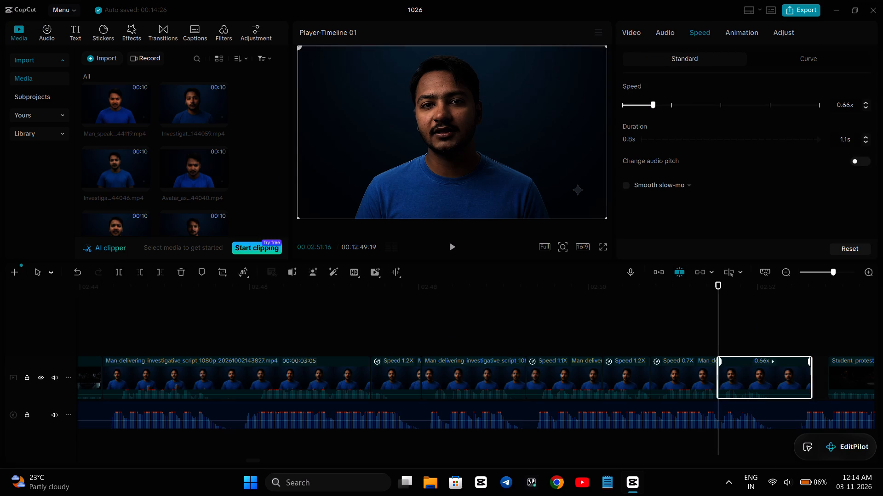
click(863, 102)
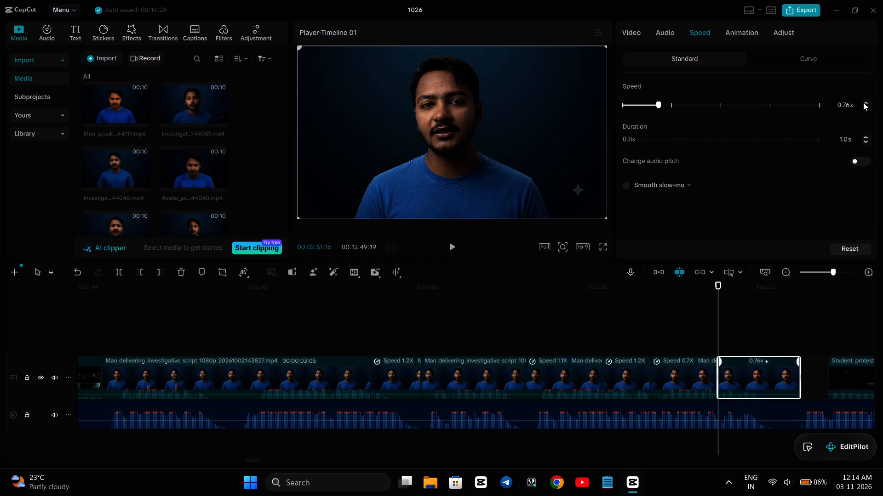
click(863, 102)
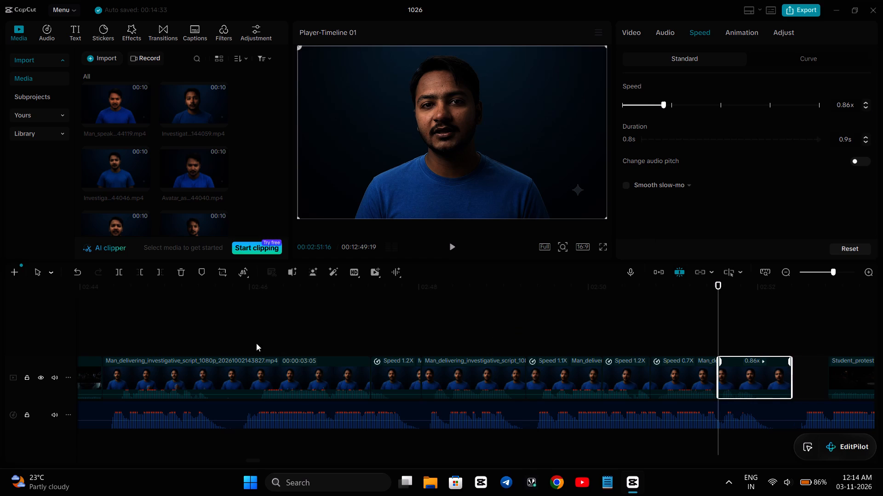
Replay the section and extend the end of the 0.86x piece to the start of the Student_protest clip.
click(147, 327)
key(space)
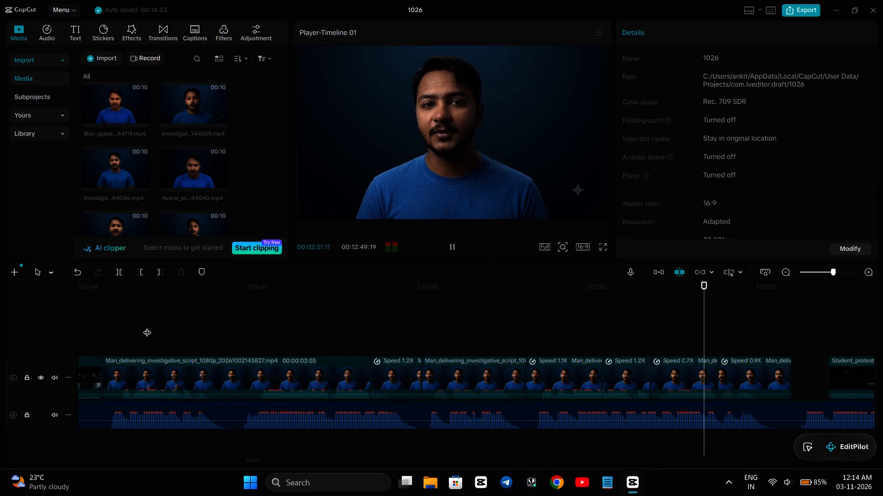
key(space)
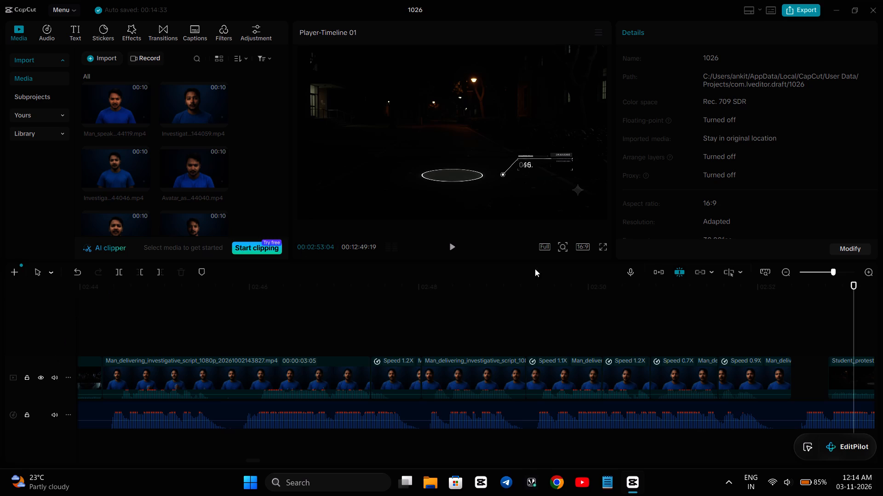
click(758, 377)
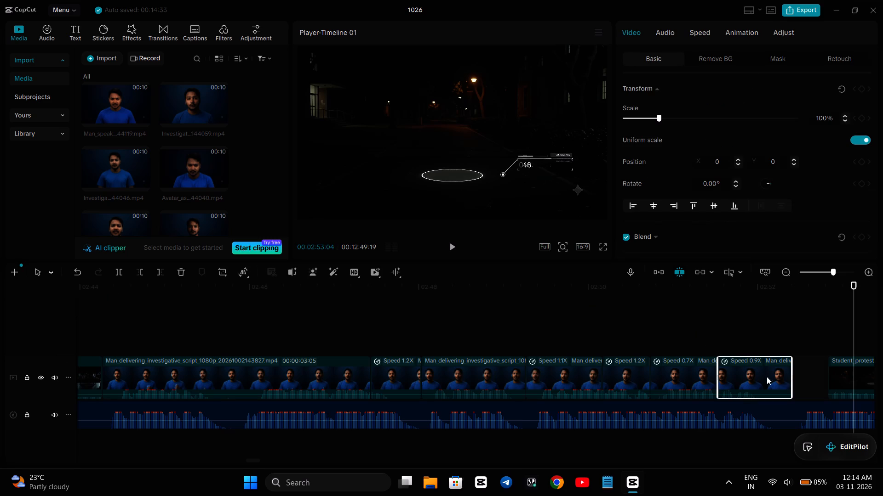
drag(793, 378, 831, 406)
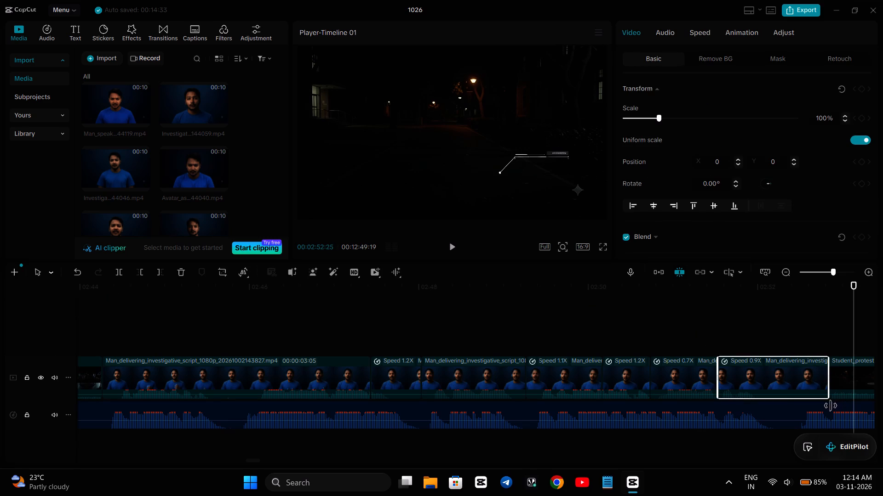
Trim the end of the 0.86x presenter piece back to about 00:02:52:21 and replay the section.
drag(831, 406, 814, 411)
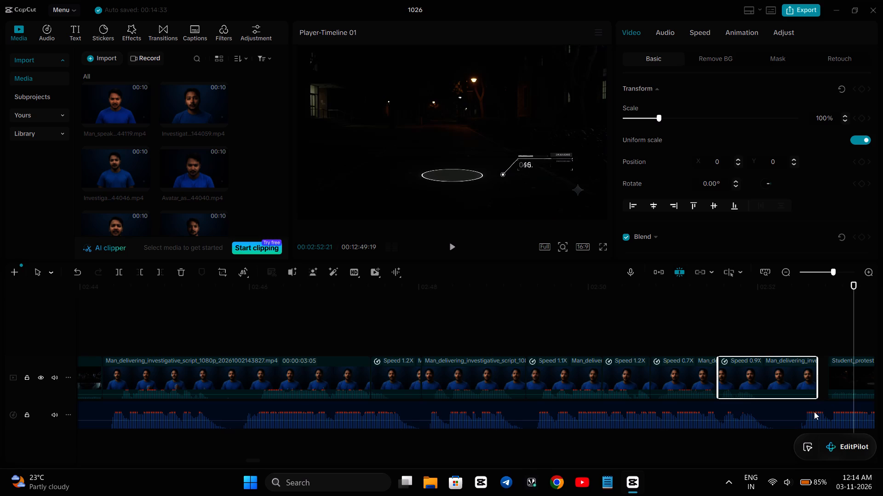
click(663, 323)
key(space)
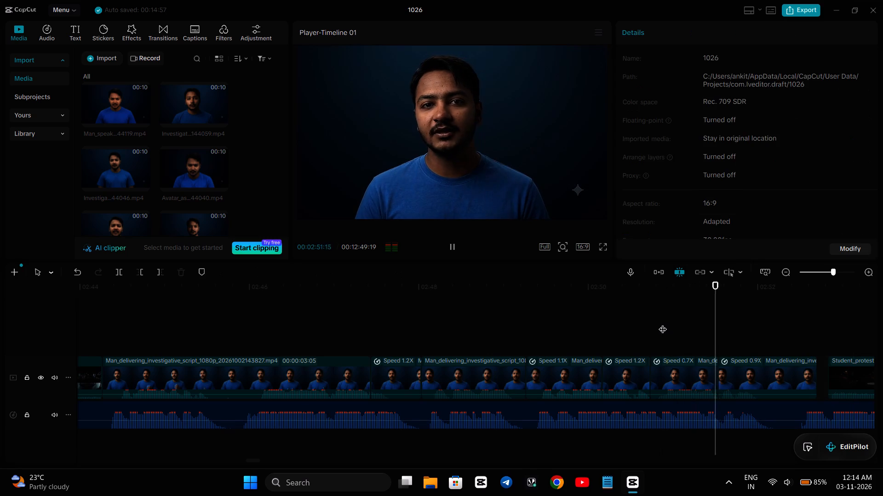
key(space)
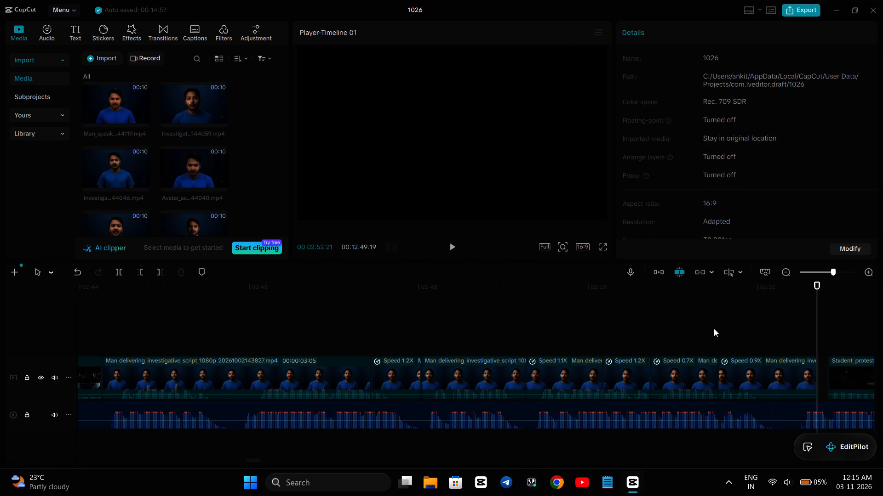
Play on into the Student_protests clip and trim the end of the 0.86x presenter piece back to about 00:02:52:17.
scroll(714, 328, left, 2)
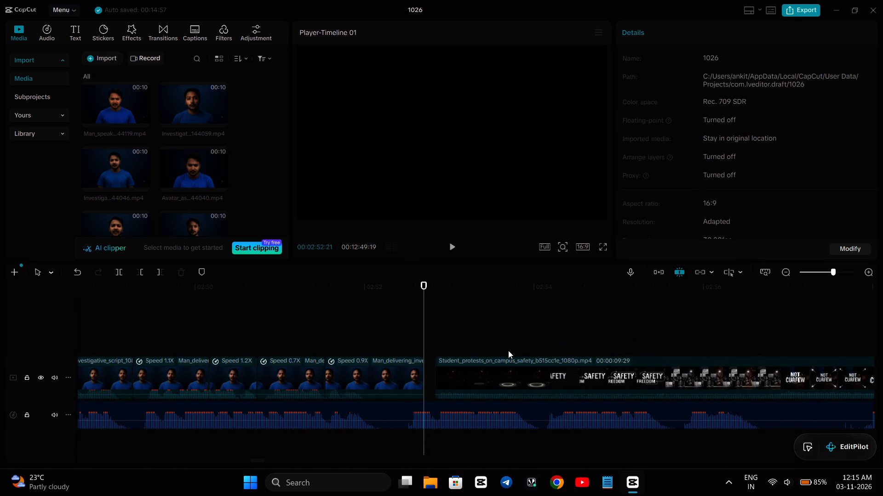
key(space)
key(space)
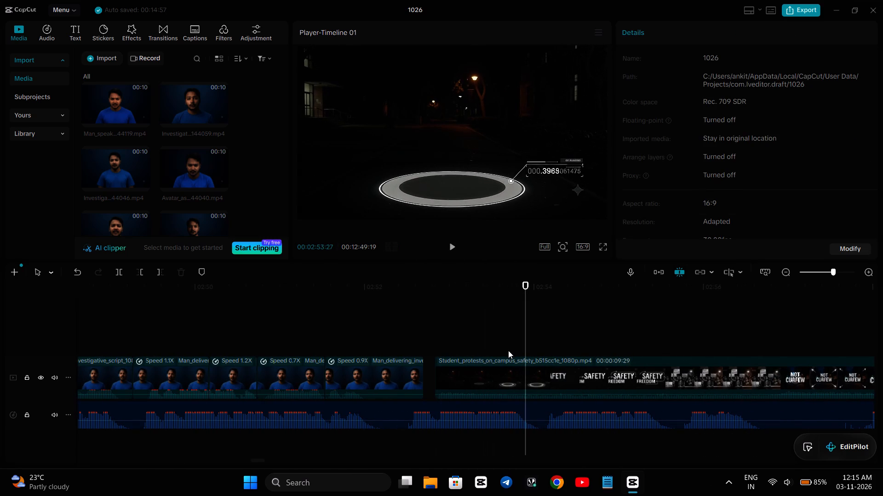
key(space)
key(space)
key(space)
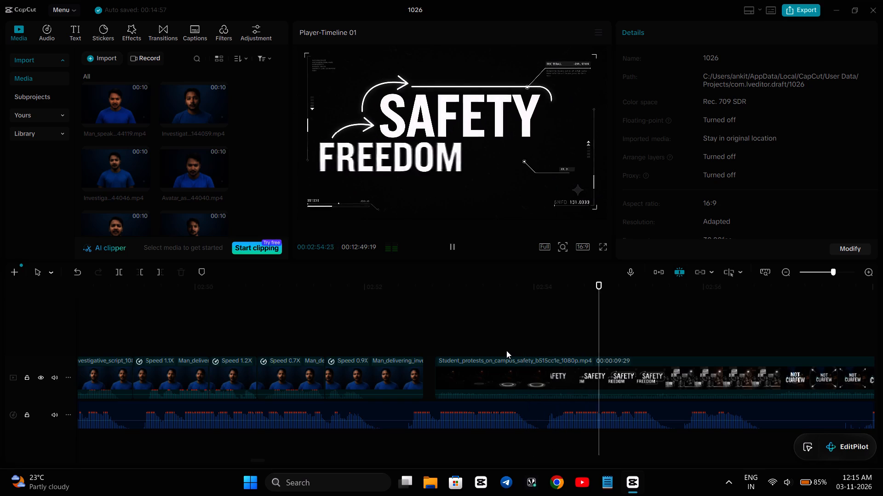
key(space)
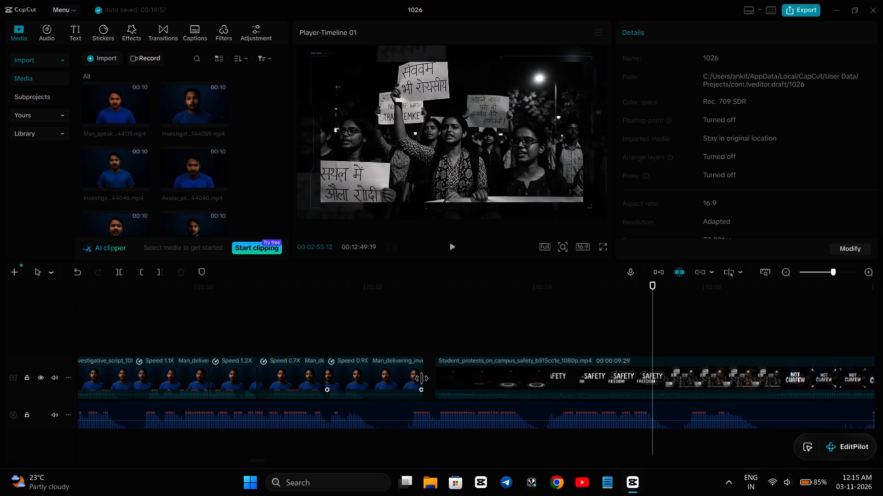
drag(424, 381, 417, 379)
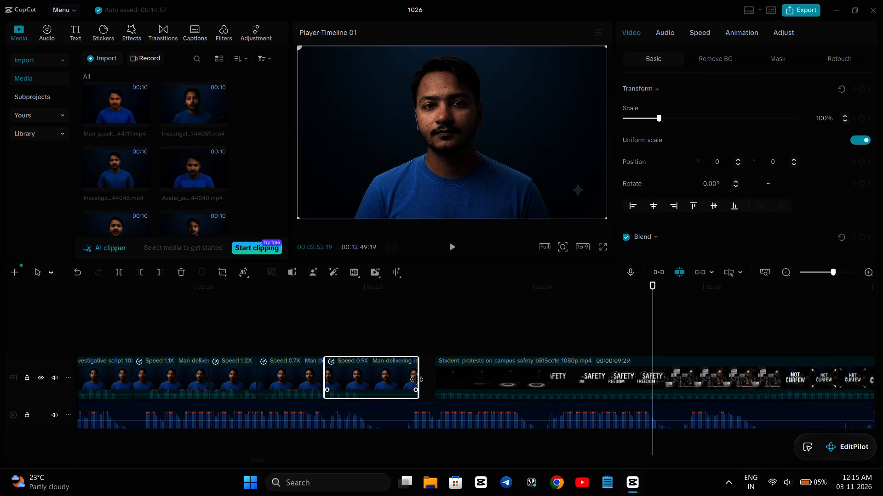
drag(417, 379, 413, 382)
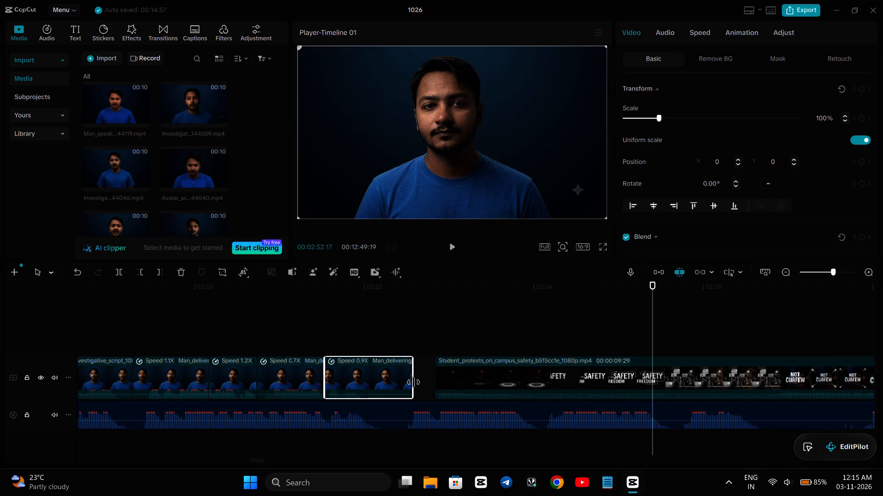
drag(413, 382, 413, 382)
Move the Student_protests clip earlier so it starts at the end of the trimmed 0.86x presenter piece.
click(448, 374)
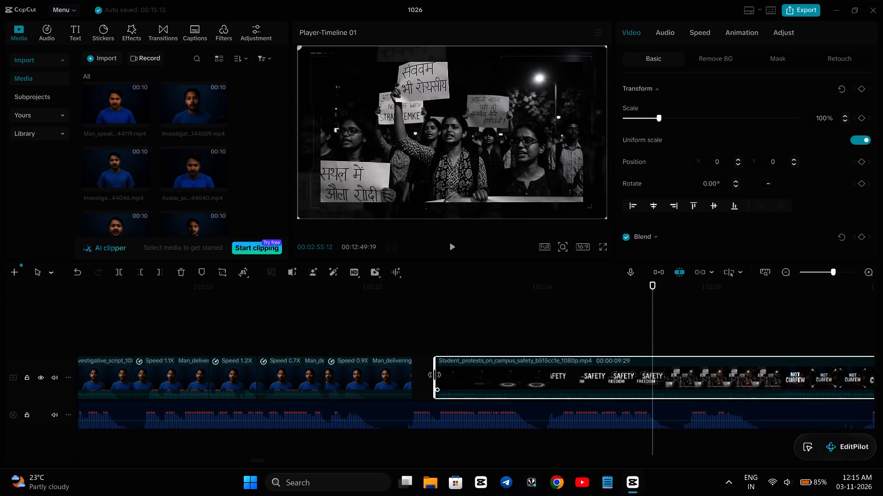
drag(432, 375, 416, 382)
drag(508, 367, 492, 370)
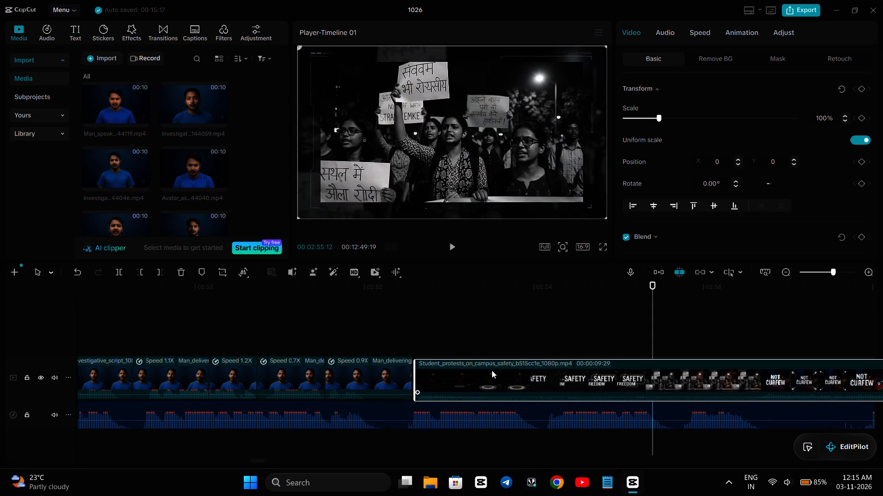
drag(492, 370, 484, 369)
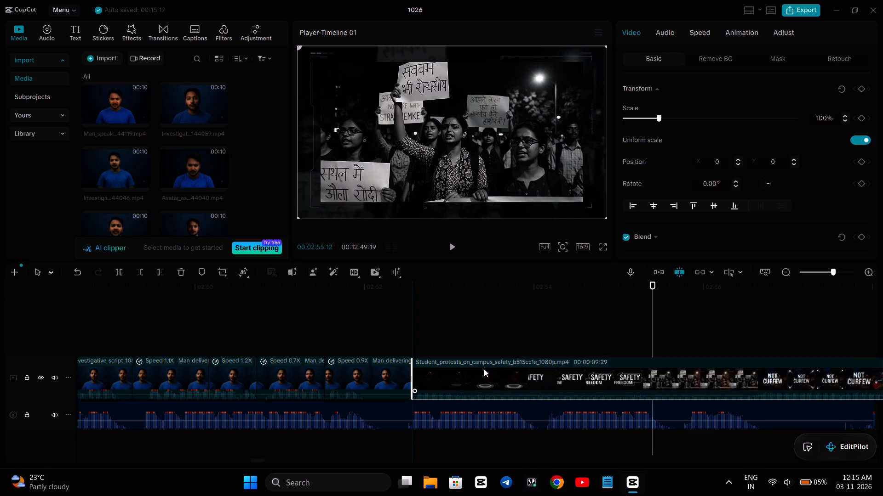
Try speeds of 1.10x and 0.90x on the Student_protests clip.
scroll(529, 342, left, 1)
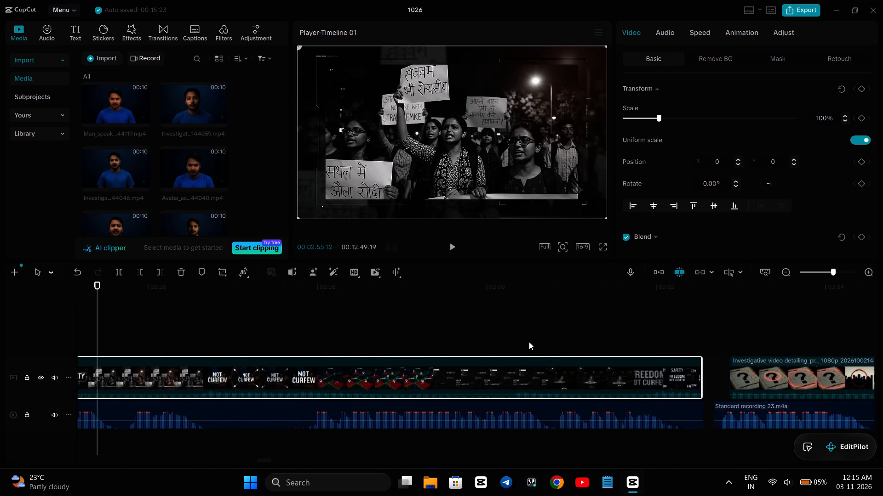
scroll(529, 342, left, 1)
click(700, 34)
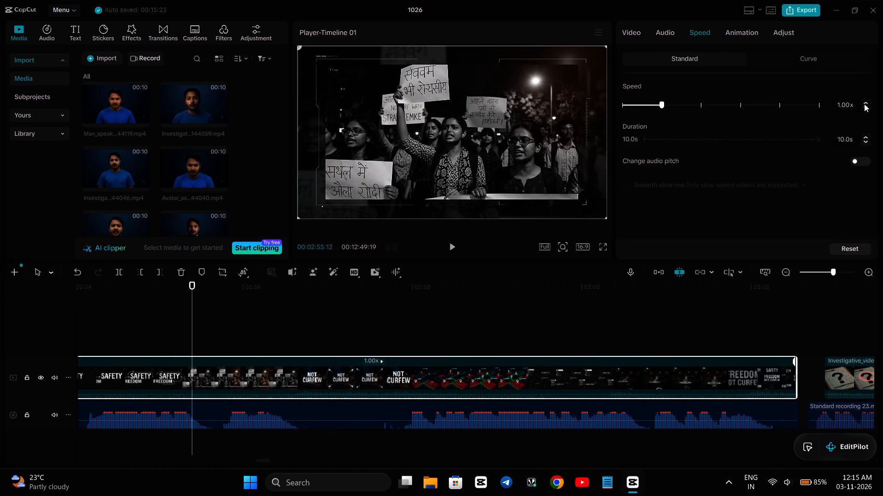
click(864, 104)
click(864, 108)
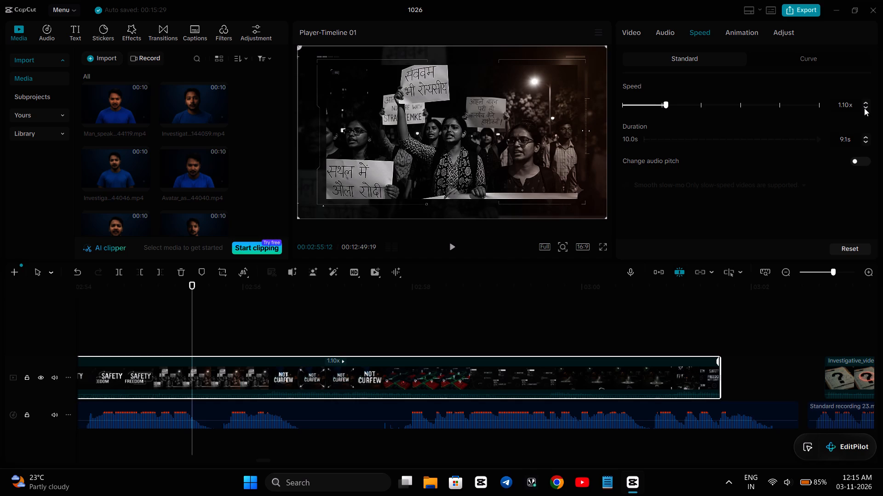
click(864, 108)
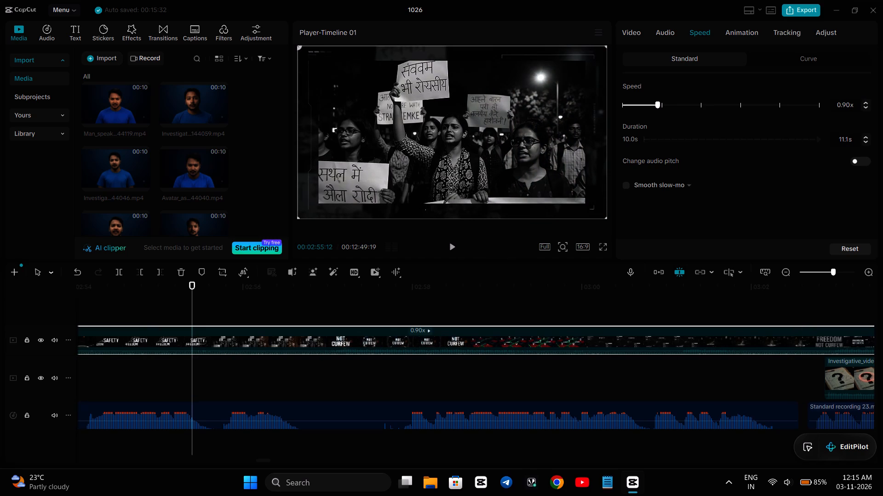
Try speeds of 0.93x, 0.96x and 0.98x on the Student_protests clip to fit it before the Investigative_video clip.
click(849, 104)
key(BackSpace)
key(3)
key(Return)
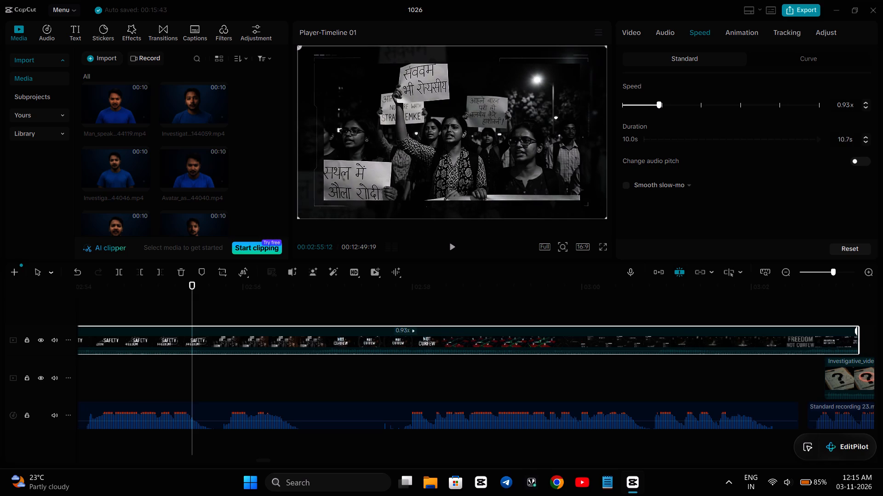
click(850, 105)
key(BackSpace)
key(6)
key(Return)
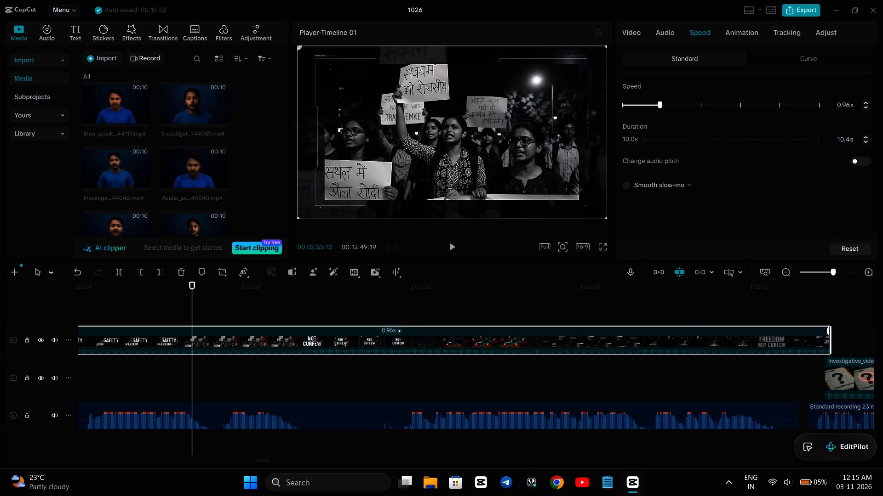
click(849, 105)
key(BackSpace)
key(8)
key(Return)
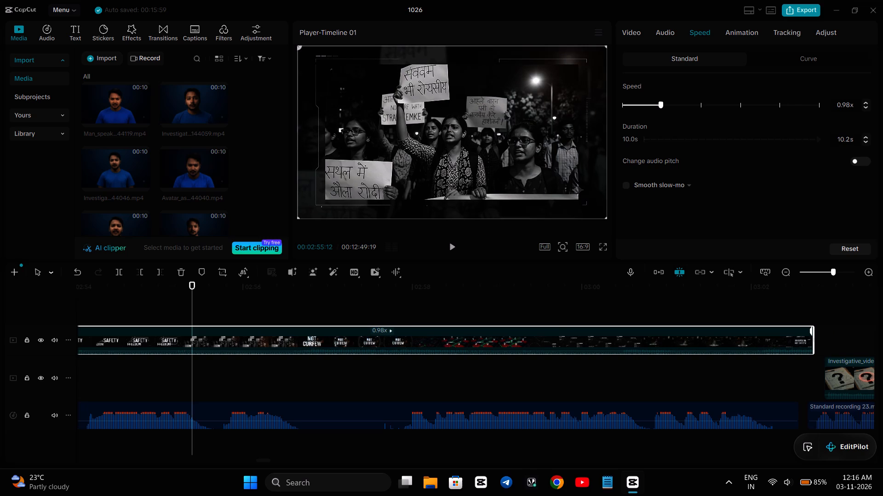
Set the speed of the Student_protests clip to 0.97x.
click(849, 105)
key(BackSpace)
key(7)
key(Return)
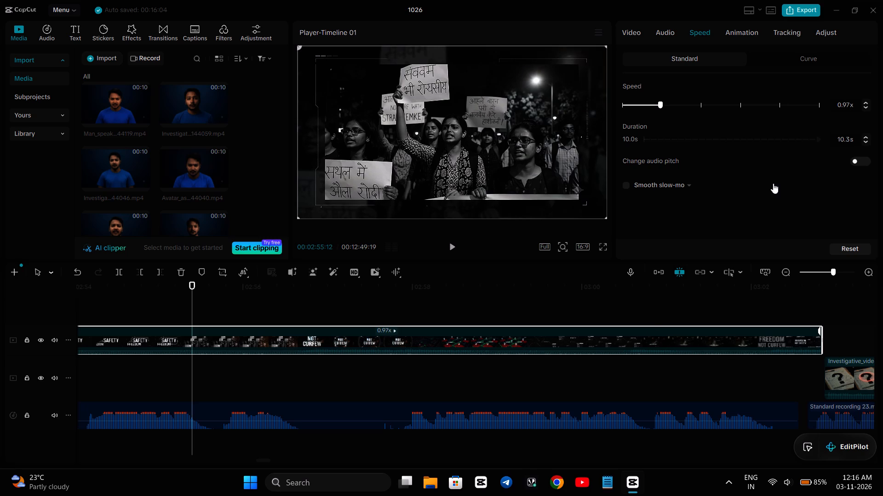
Move the Student_protests clip back down to the main video track, with its end against the start of the Investigative_video clip.
drag(626, 340, 628, 373)
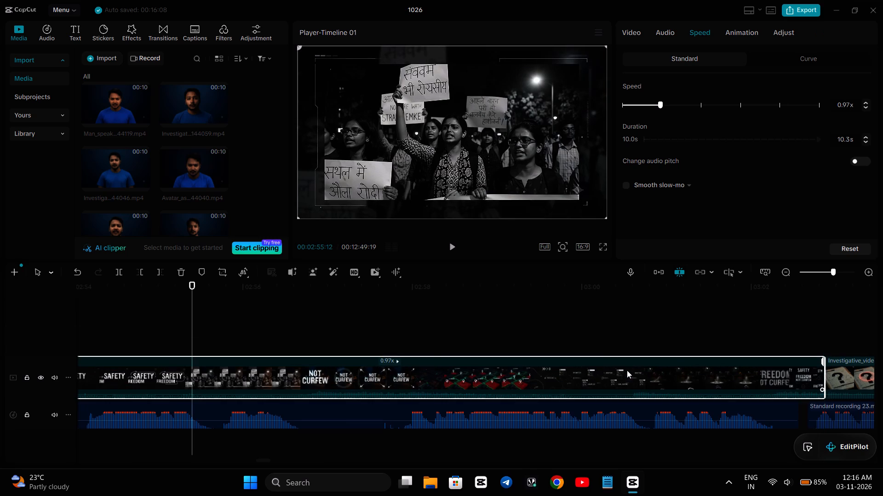
Replay the retimed presenter pieces leading into the Student_protests clip.
scroll(550, 330, right, 2)
click(516, 333)
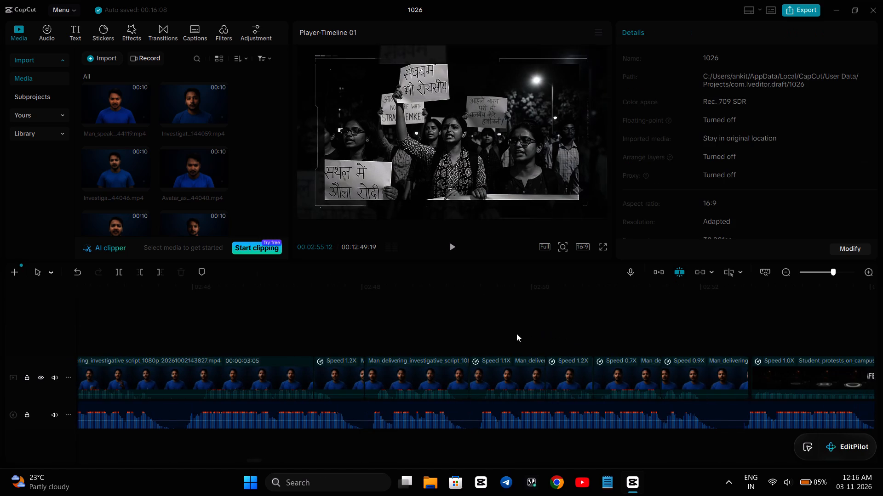
key(space)
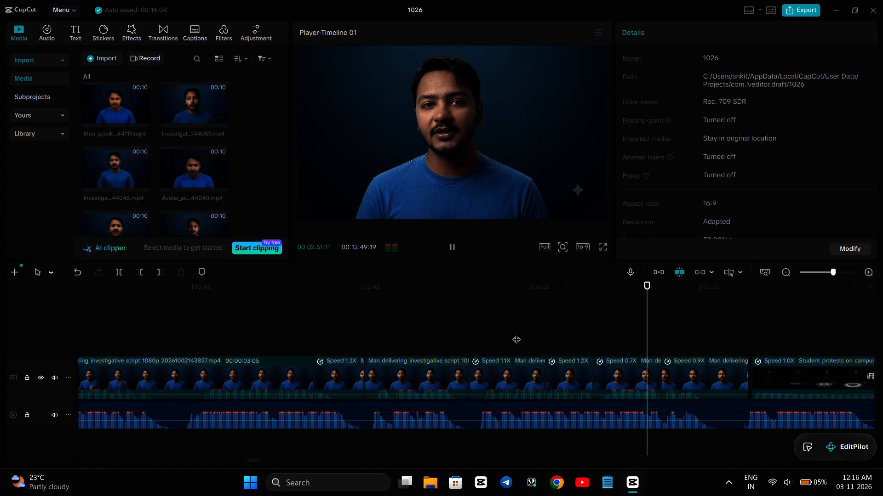
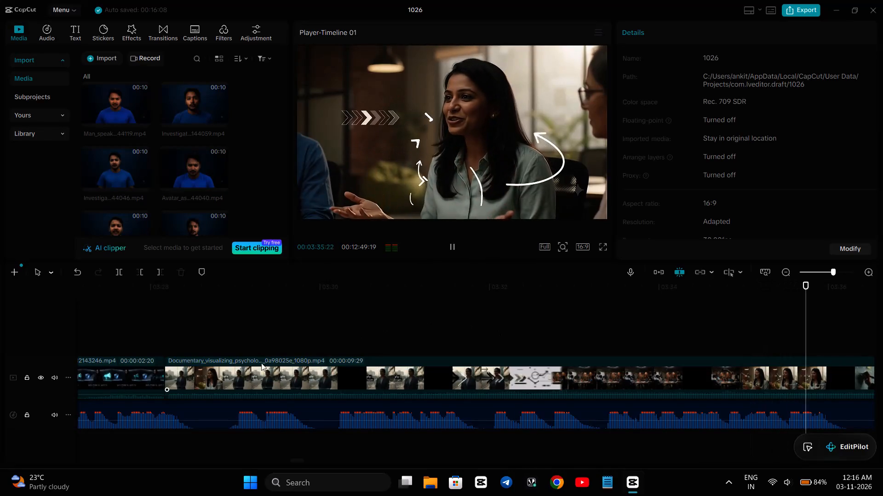
Mute the main video track while the documentary plays on past the Documentary_visualizing_psychology clip.
click(54, 376)
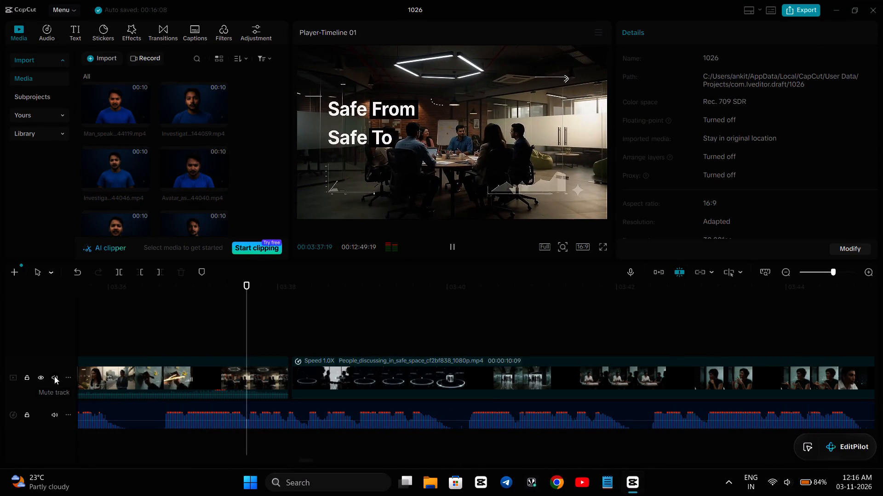
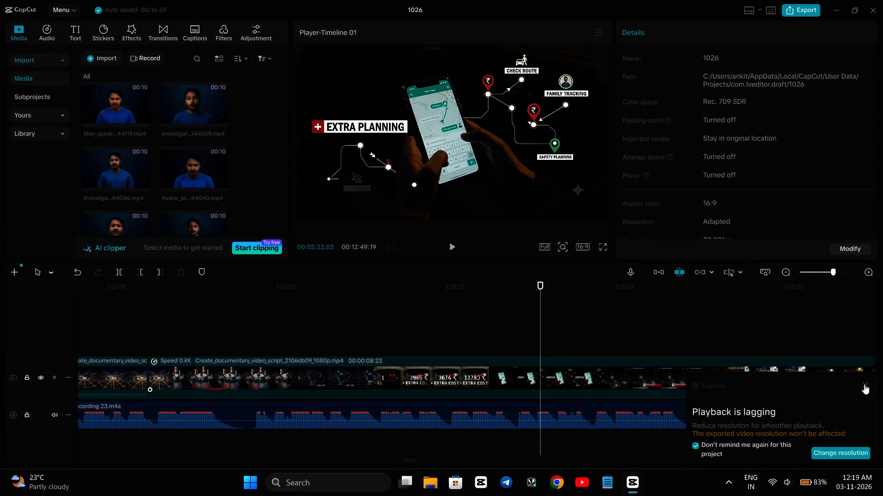
Check the Power Mode options in the Windows power and battery settings, and return to the CapCut project.
click(788, 487)
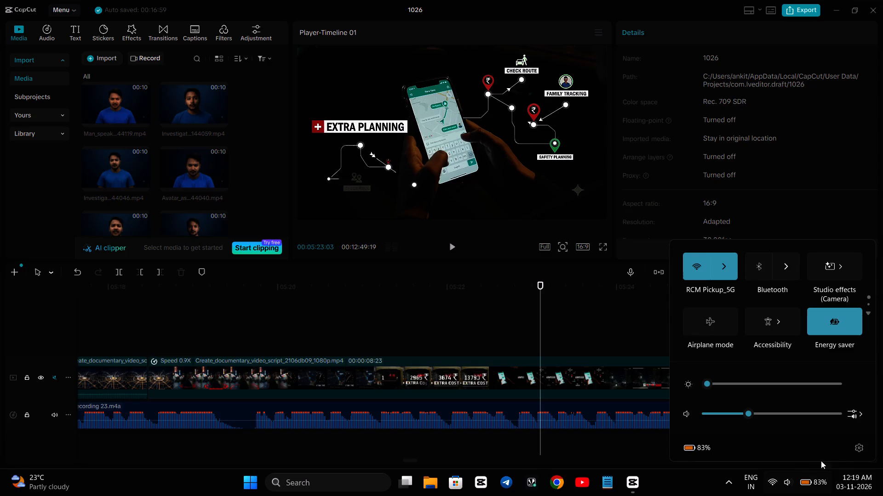
click(857, 442)
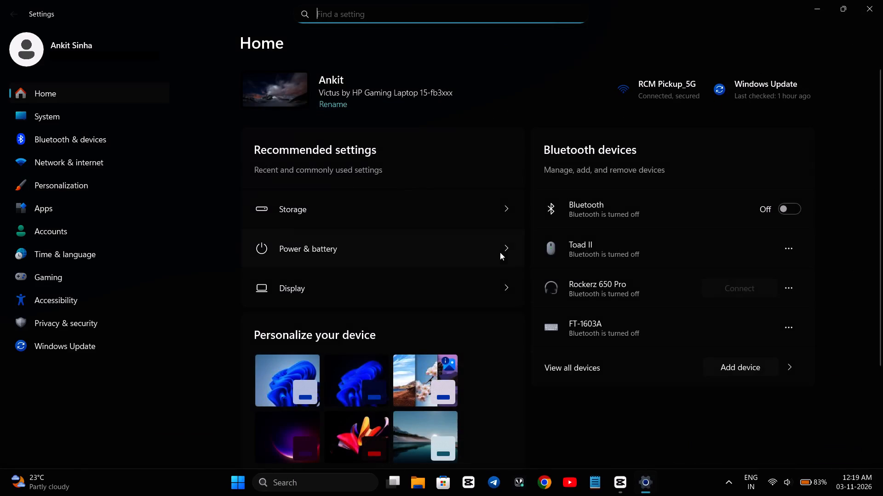
click(306, 241)
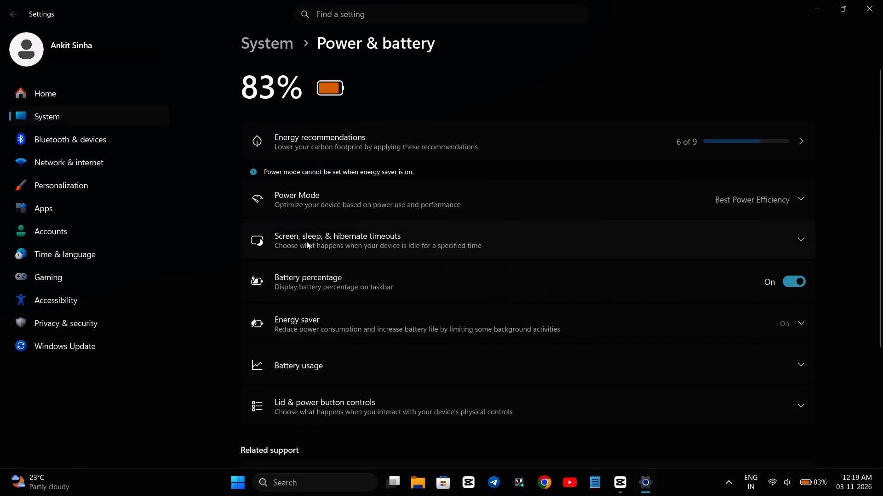
click(384, 197)
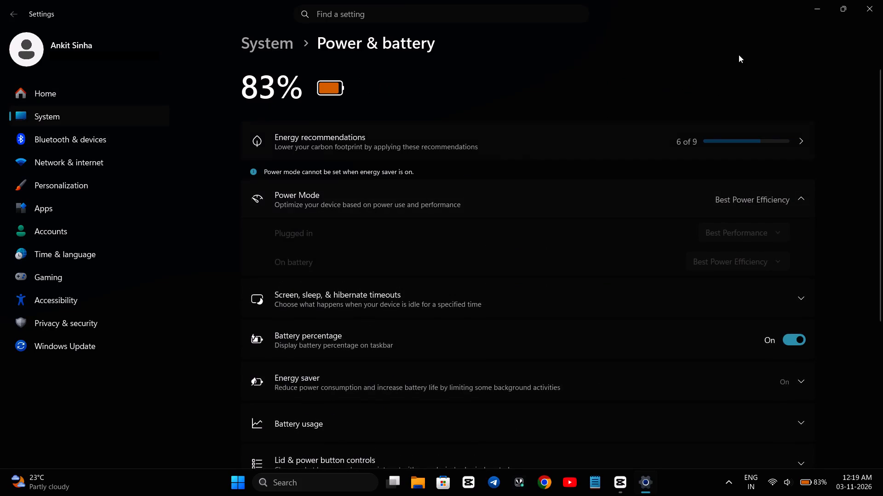
click(882, 0)
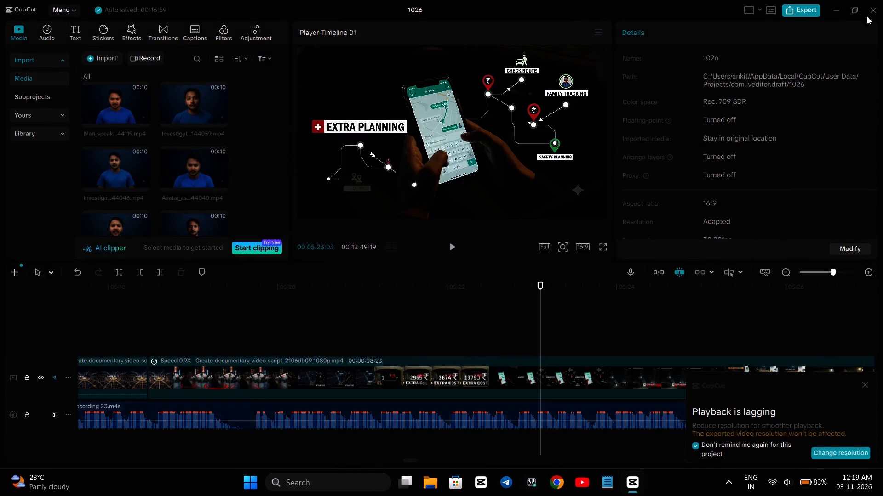
Dismiss the playback lag notice and replay the documentary from about 00:05:20:26, just before the extra-cost visuals.
click(865, 385)
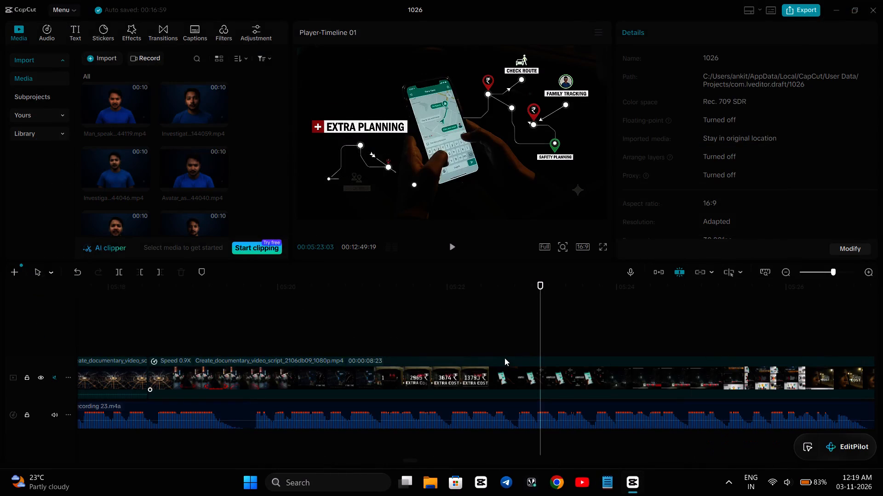
key(space)
key(space)
key(space)
click(350, 306)
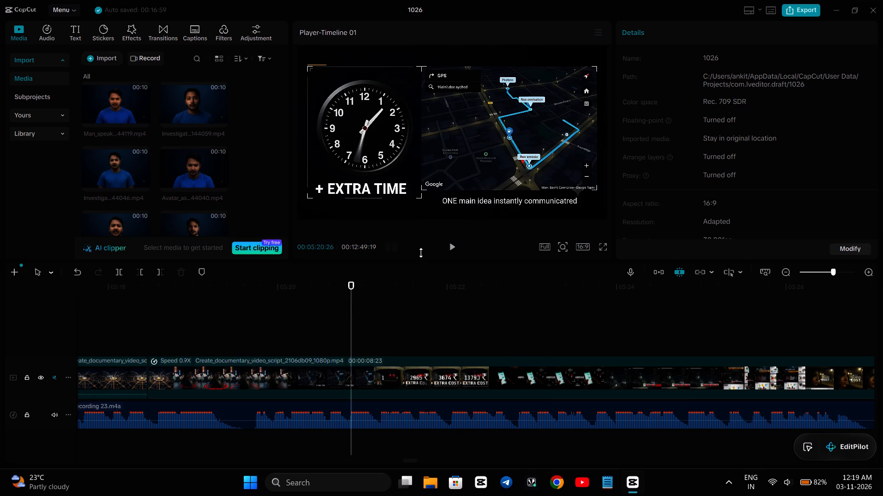
click(450, 247)
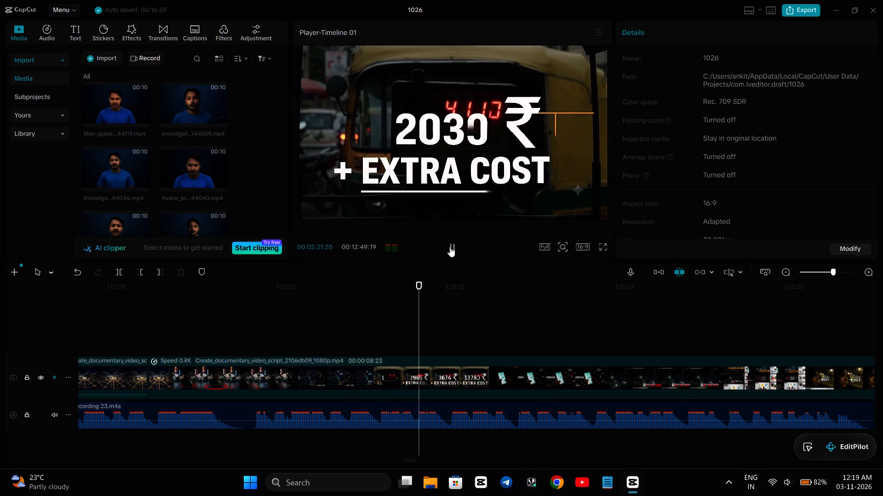
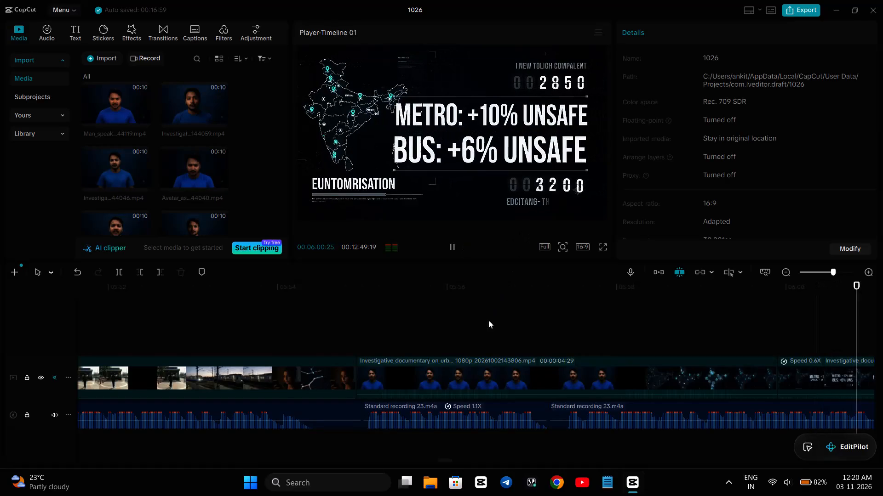
Replay the presenter clip around 00:05:57 to 00:05:58 to check lip sync and the change to the India map against the voice-over.
click(482, 334)
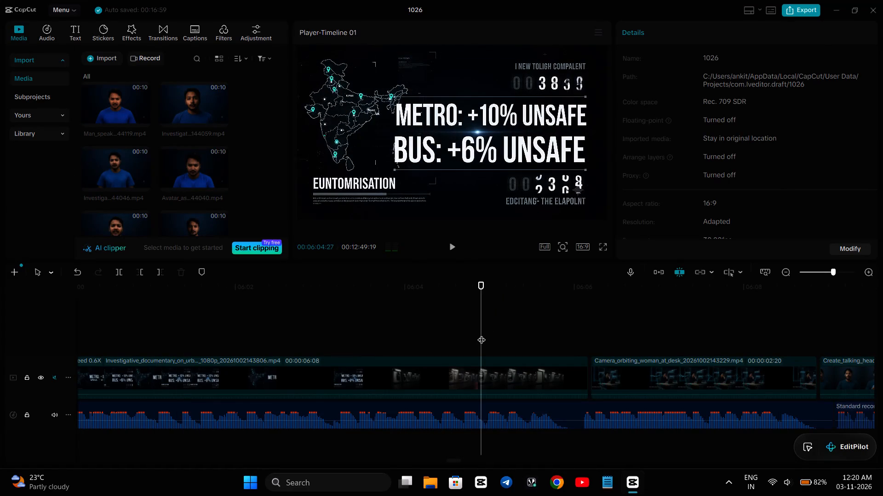
scroll(591, 317, right, 2)
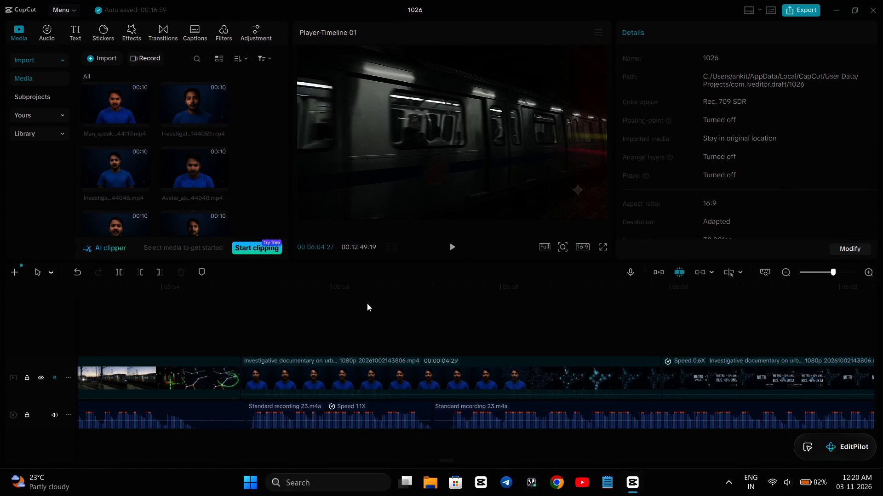
click(357, 303)
key(space)
key(space)
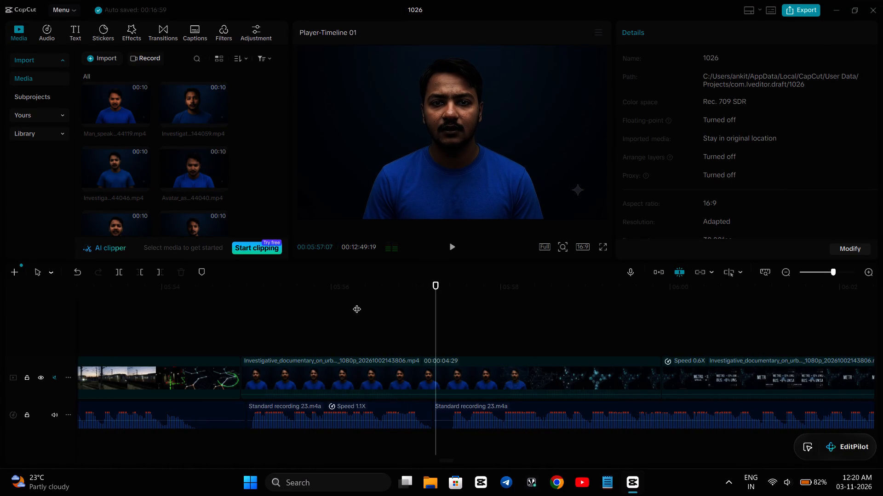
key(space)
key(space)
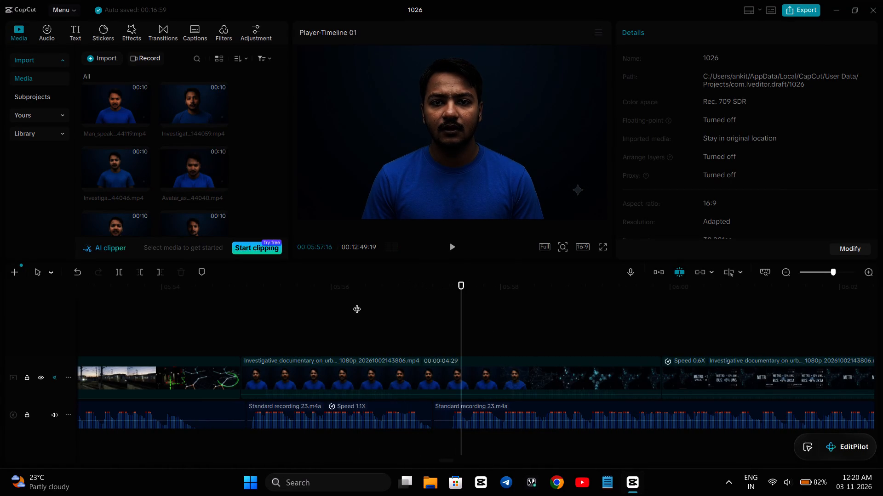
key(space)
key(space)
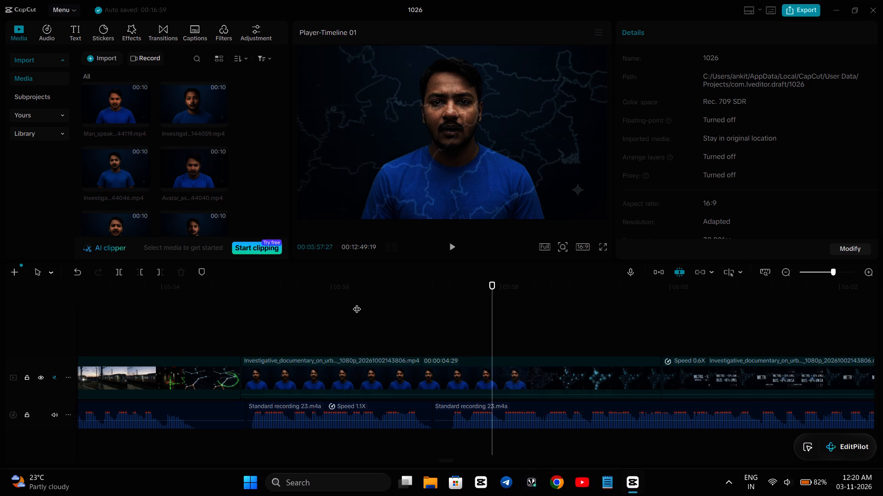
key(space)
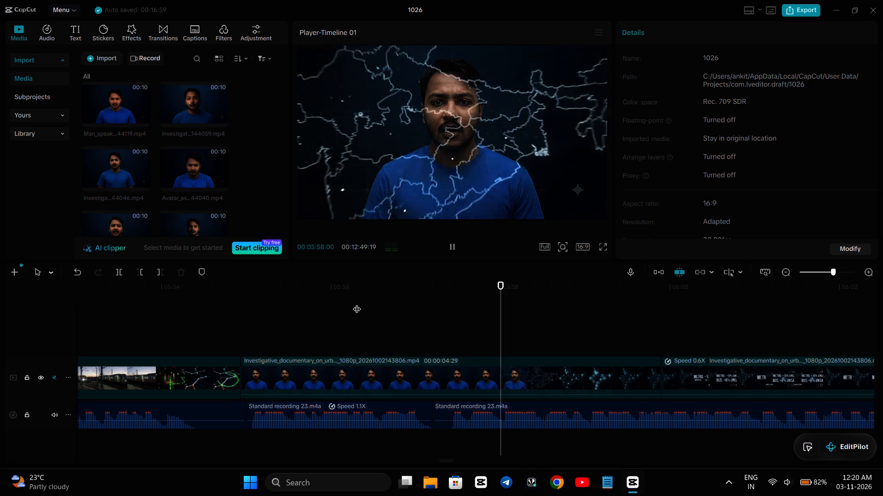
key(space)
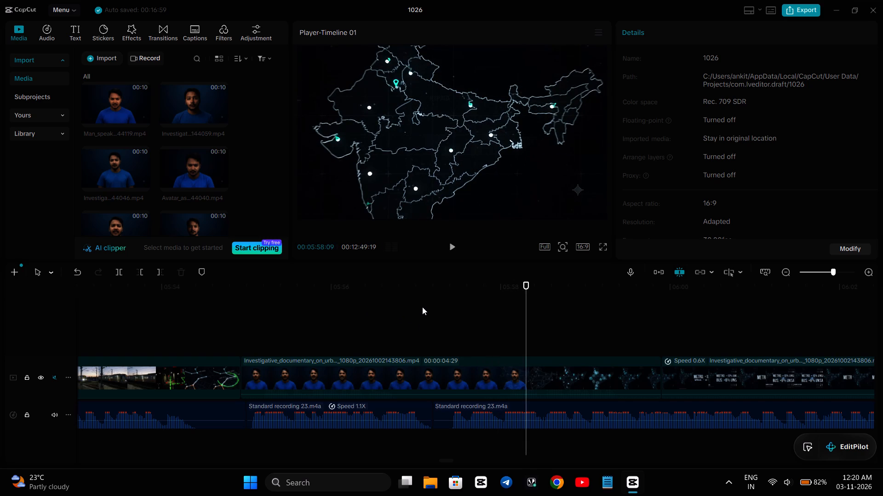
click(422, 307)
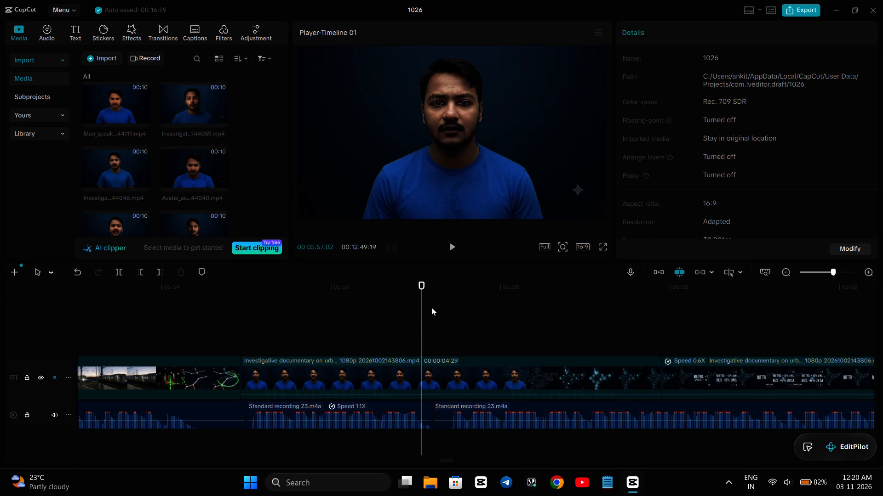
key(space)
key(space)
key(space)
key(space)
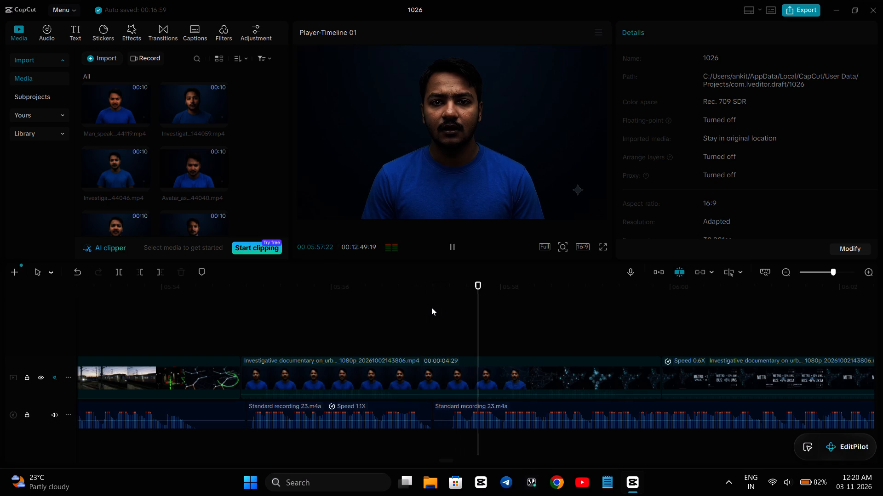
key(space)
key(space)
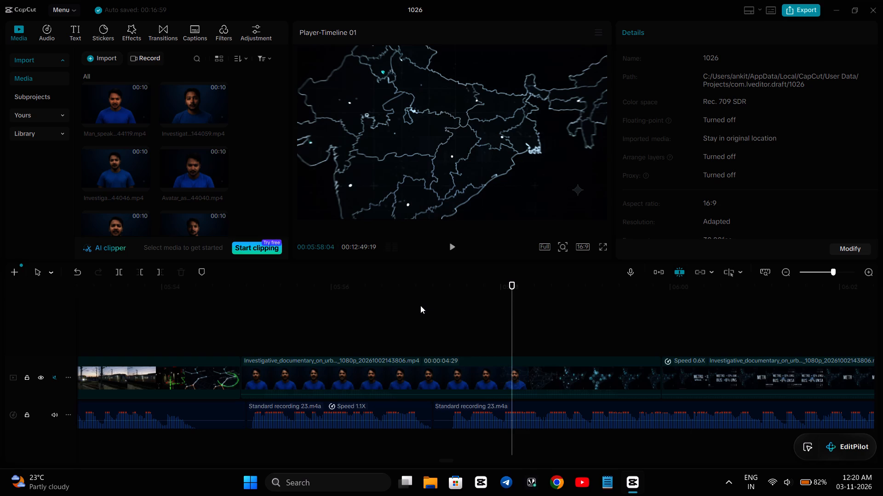
Split the presenter clip at 00:05:56:27, near the end of the Speed 1.1X voice-over segment.
click(431, 316)
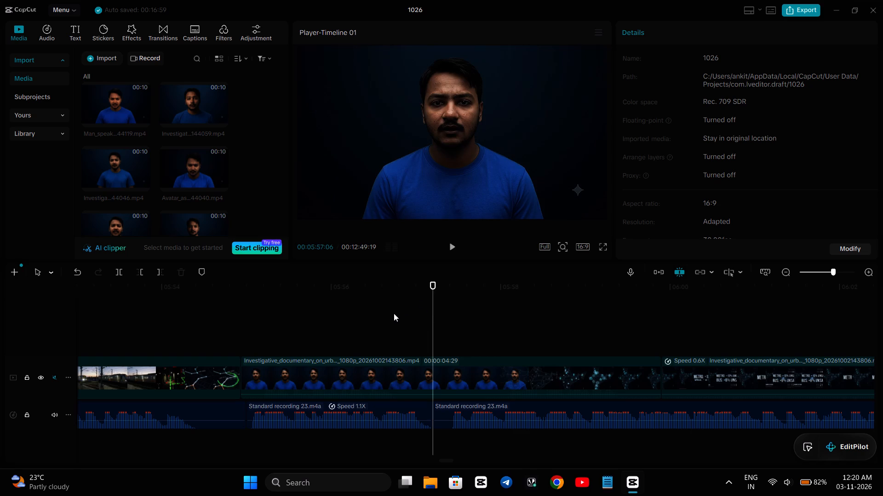
click(389, 314)
key(space)
key(space)
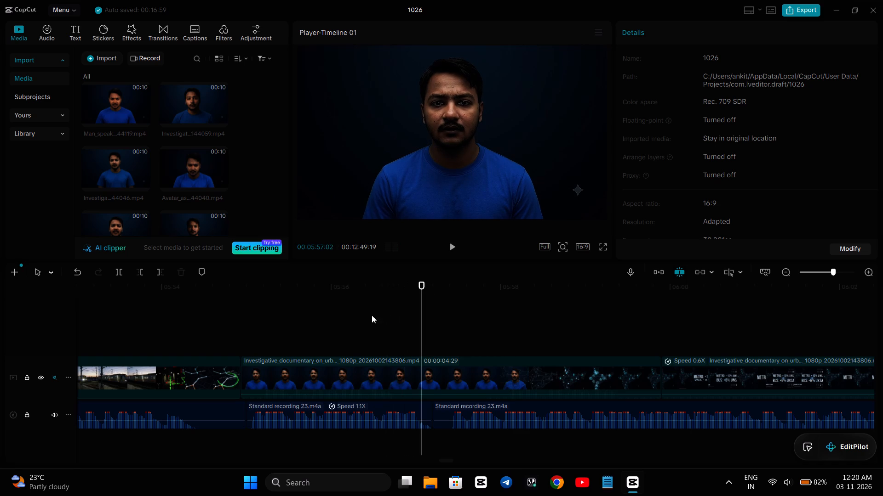
click(350, 319)
key(space)
key(space)
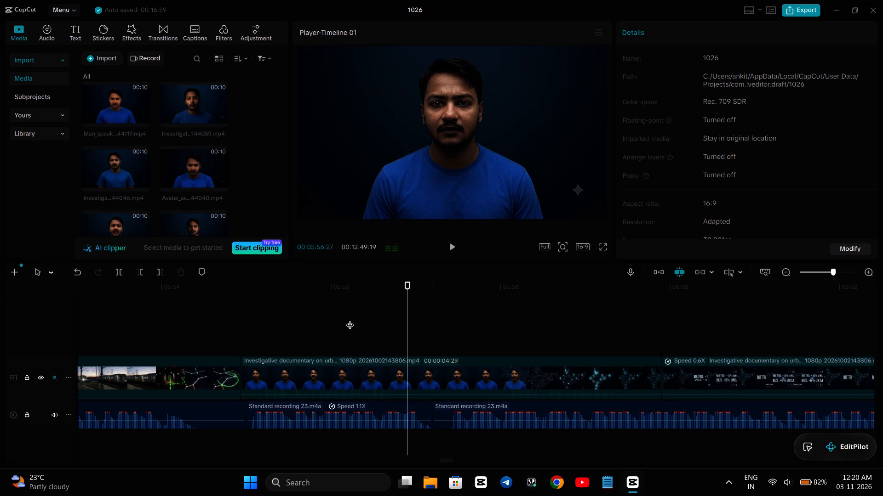
click(393, 369)
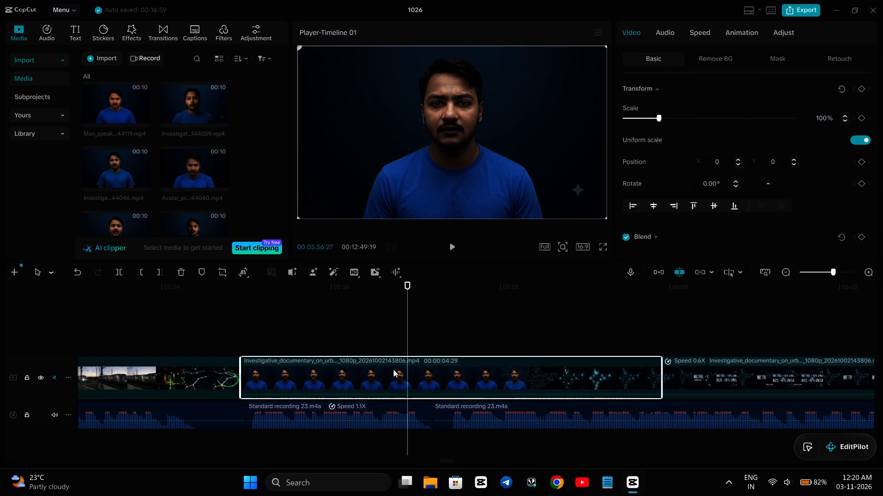
click(119, 273)
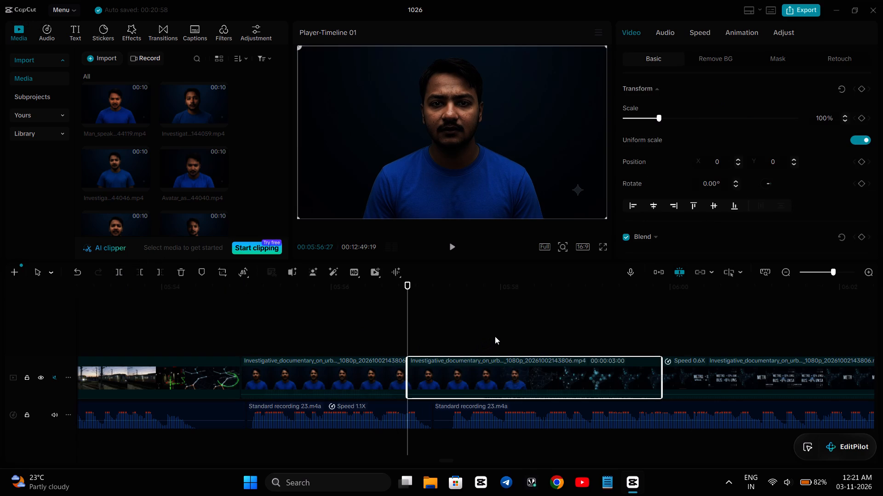
Split the second presenter segment at 00:05:58:02, just before the presenter fully gives way to the India map.
click(510, 328)
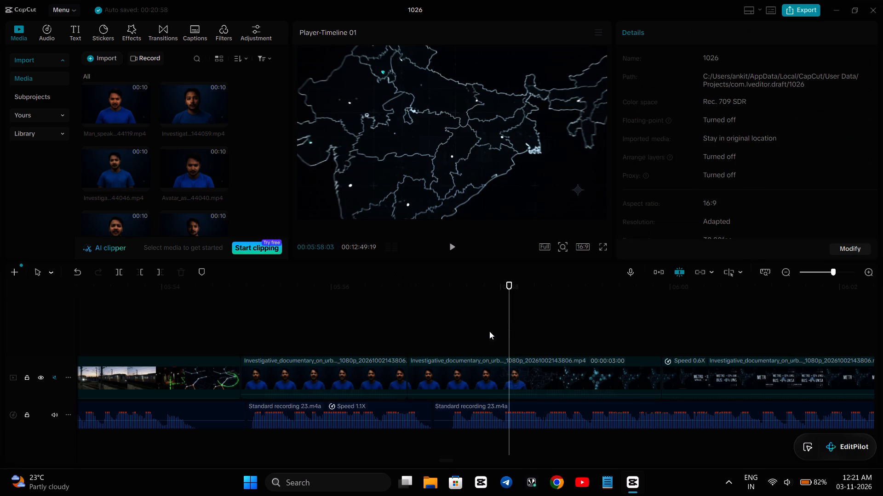
click(476, 327)
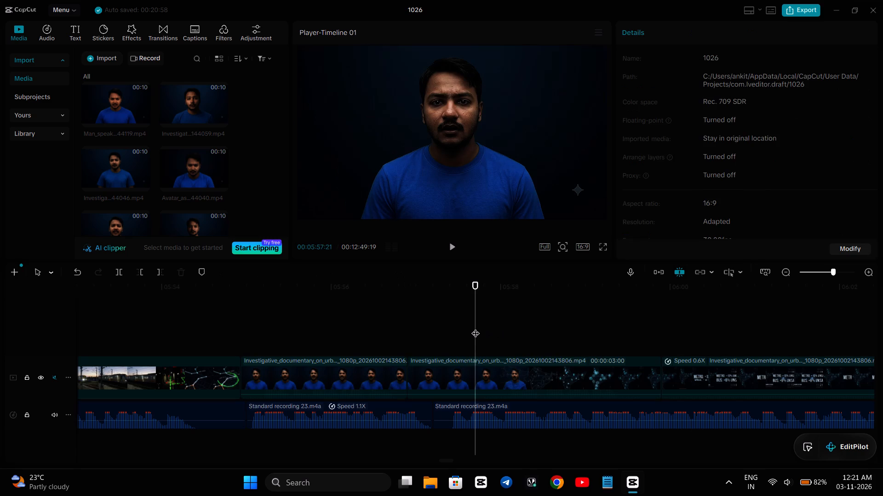
key(Right)
key(Right)
key(Right)
key(Right)
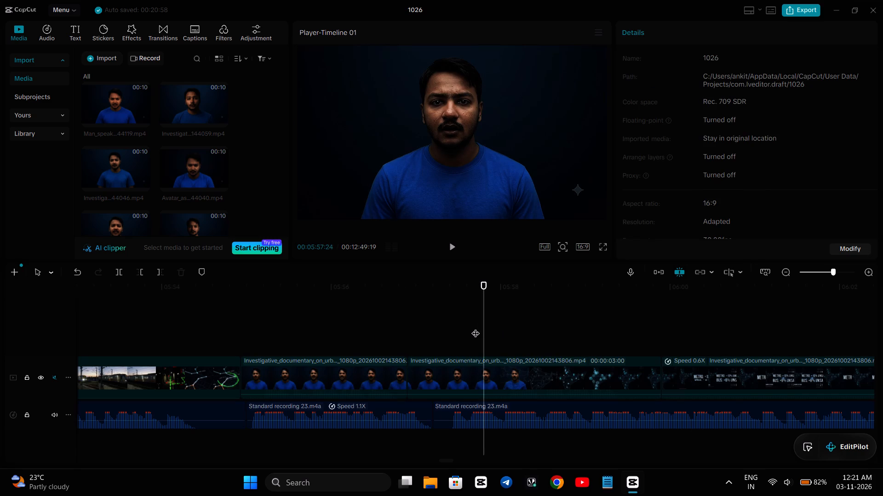
key(Right)
key(Right)
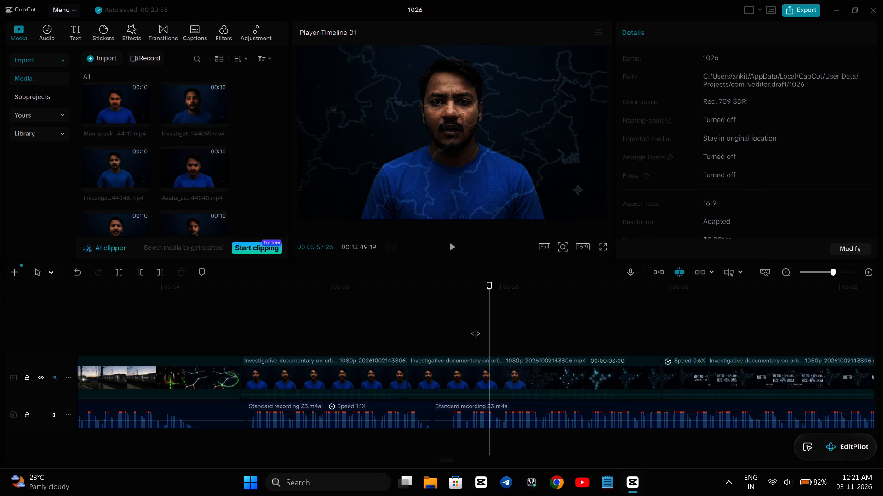
key(Right)
key(Right)
key(Right)
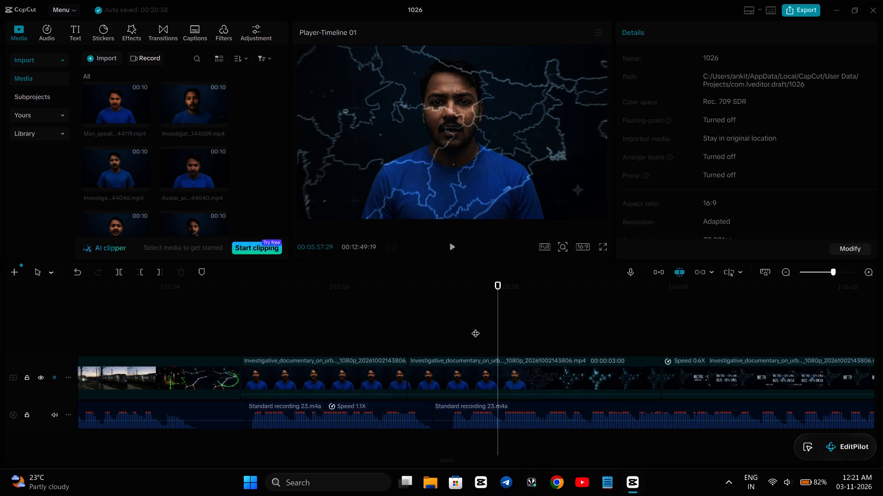
key(Right)
key(Right)
key(Right)
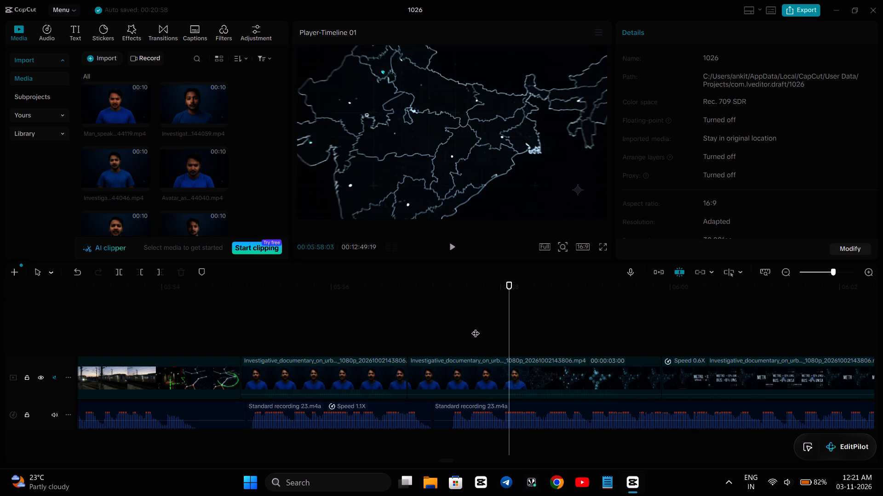
key(Left)
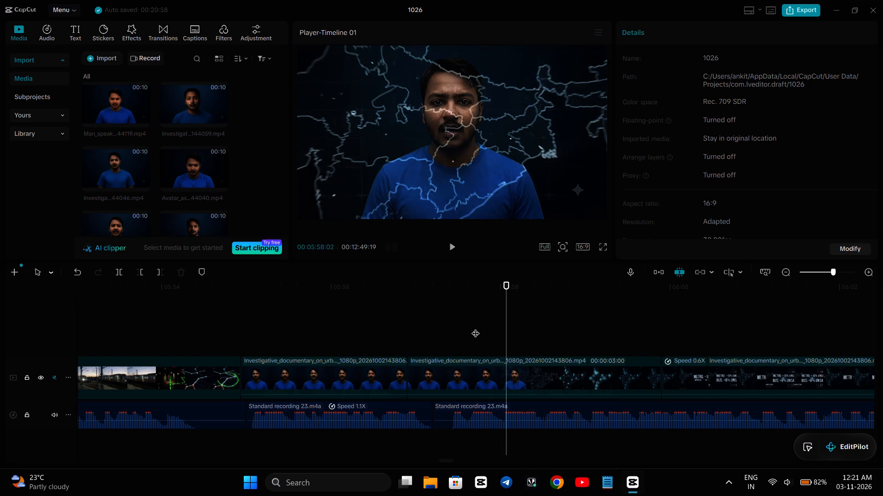
click(472, 367)
click(117, 275)
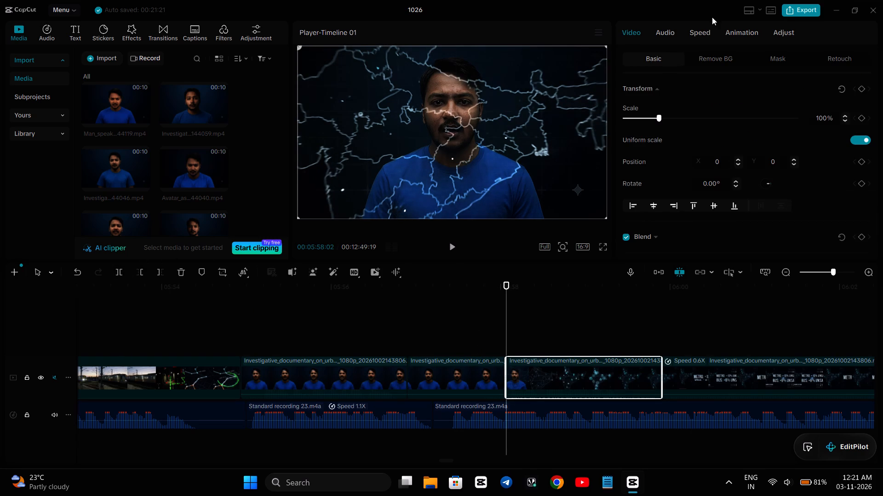
Set the speed of the short presenter segment between the two new cuts to 1.40x.
click(472, 359)
click(694, 28)
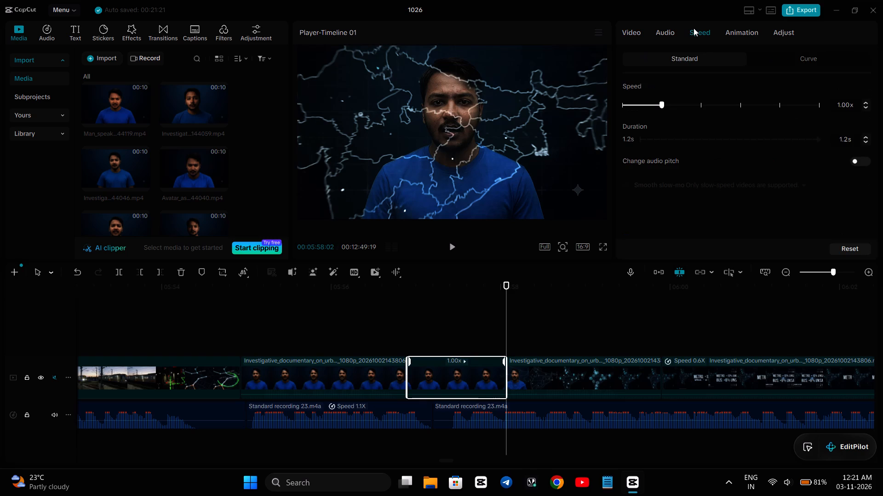
click(865, 102)
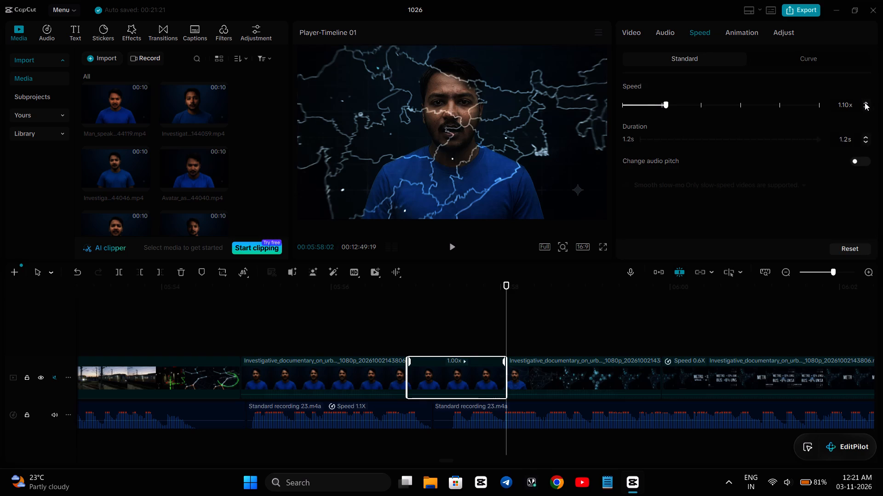
click(865, 102)
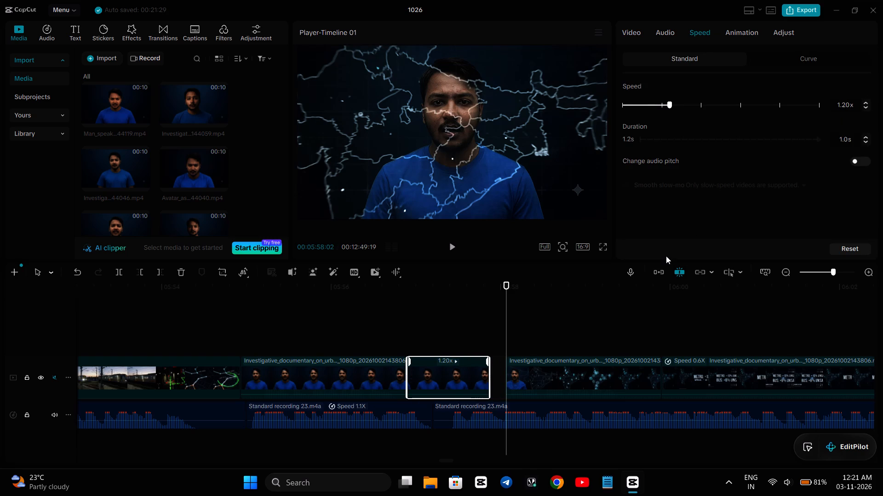
click(518, 372)
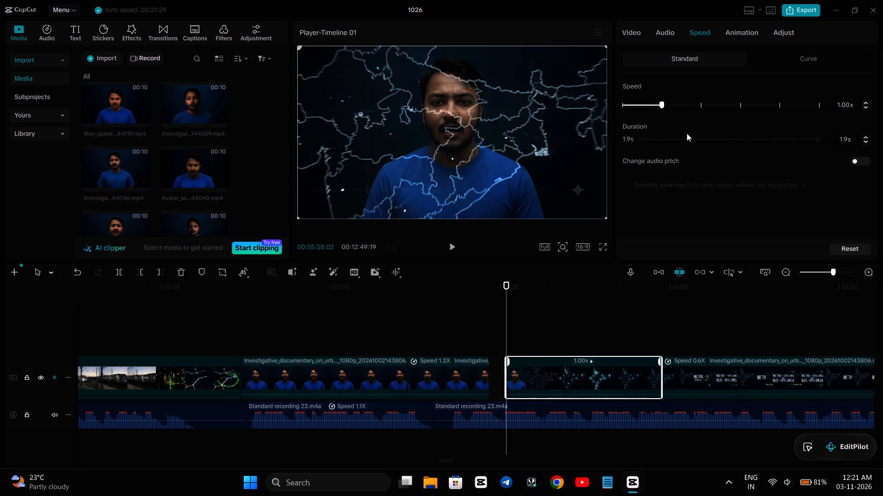
click(448, 387)
click(866, 101)
click(866, 101)
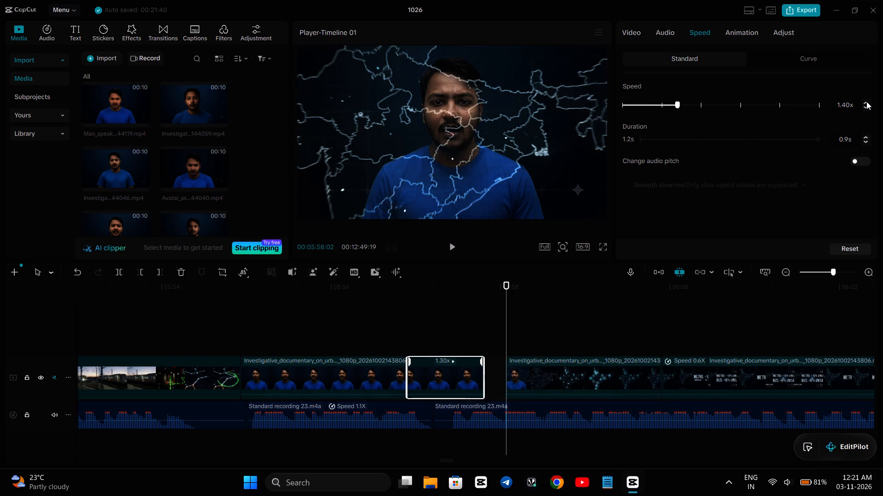
Move the India map segment earlier so it starts directly at the end of the 1.4X presenter segment.
click(599, 377)
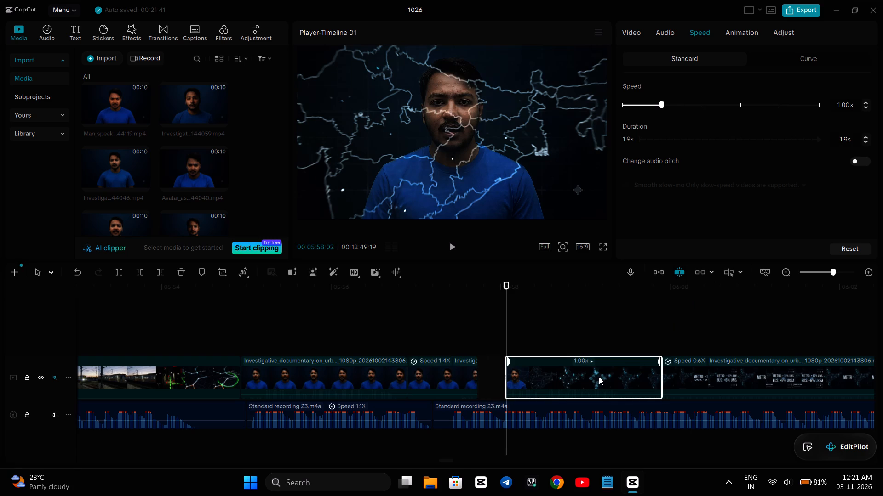
drag(599, 377, 572, 381)
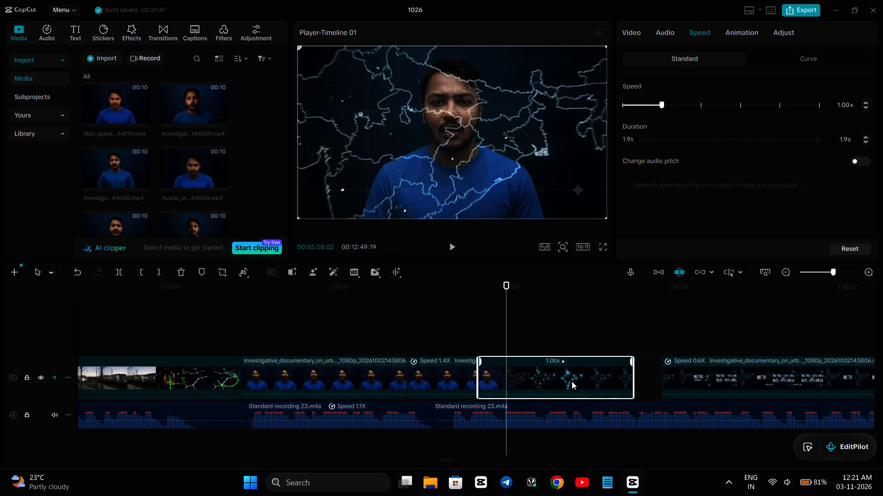
Slow the India map segment to 0.90x to extend it toward the following 0.6X clip.
click(866, 105)
click(866, 105)
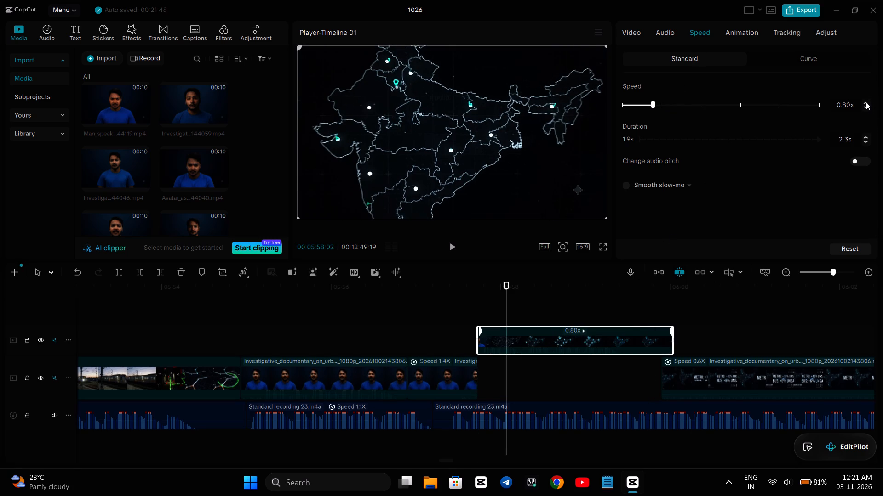
click(866, 102)
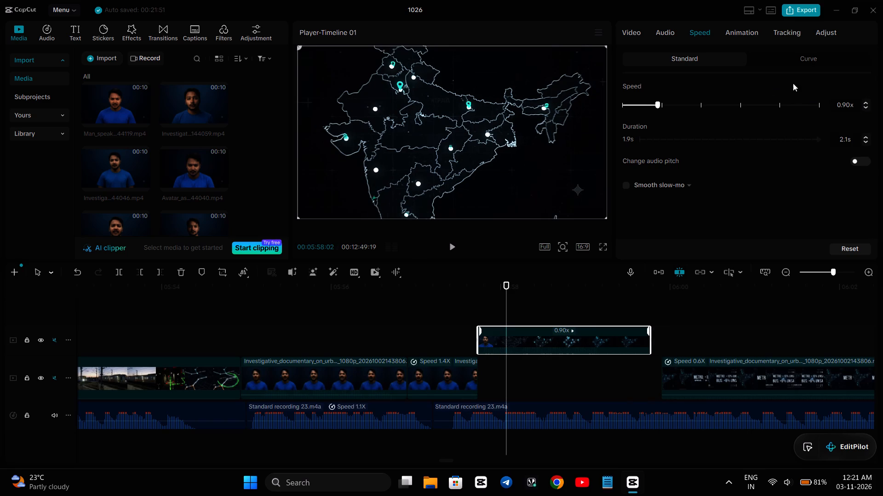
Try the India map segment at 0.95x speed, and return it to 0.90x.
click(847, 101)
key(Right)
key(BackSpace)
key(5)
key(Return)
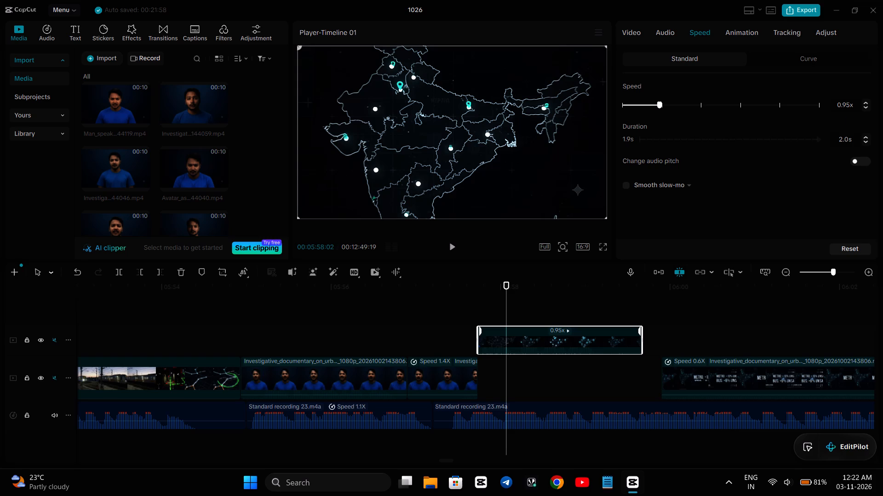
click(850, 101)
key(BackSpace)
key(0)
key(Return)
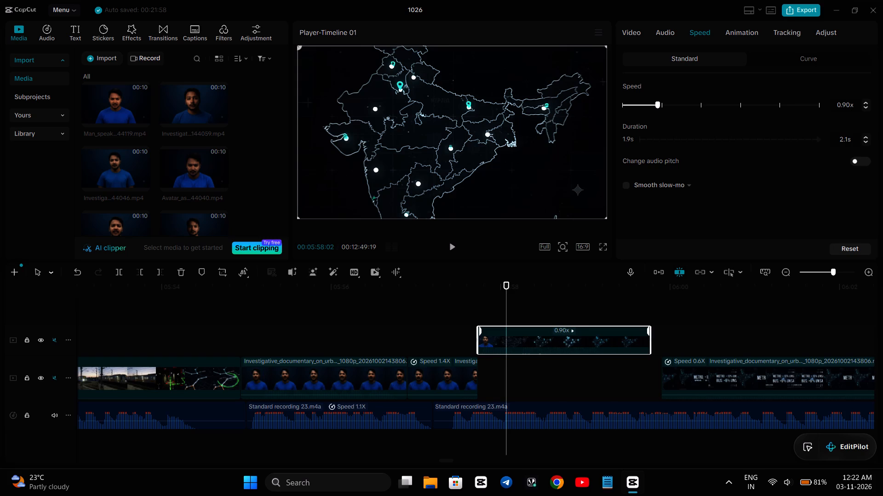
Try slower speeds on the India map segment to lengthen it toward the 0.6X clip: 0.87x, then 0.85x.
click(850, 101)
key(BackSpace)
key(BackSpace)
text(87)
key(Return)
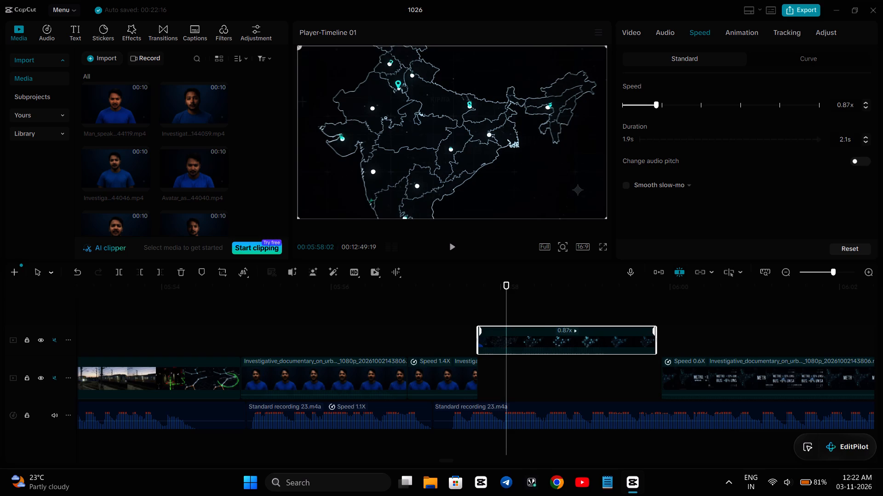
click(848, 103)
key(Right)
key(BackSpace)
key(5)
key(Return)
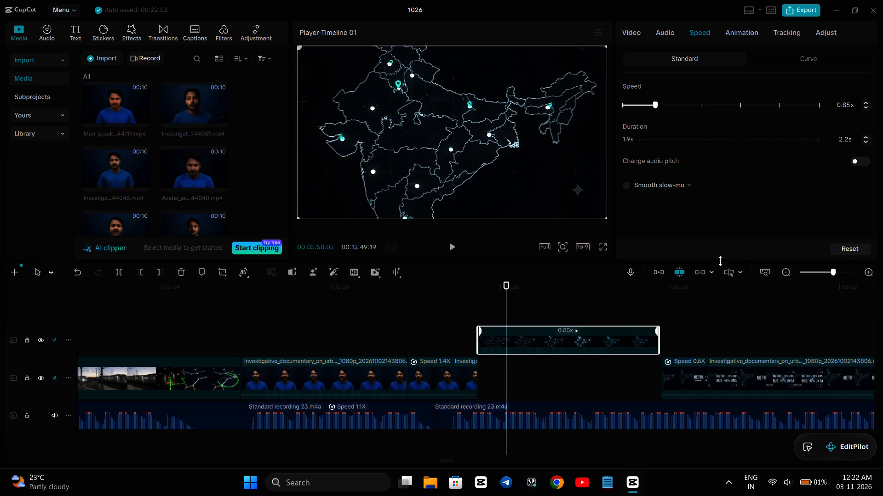
Move the India map segment down into the main video track's gap, starting directly at the end of the 1.4X presenter segment.
drag(613, 344, 619, 373)
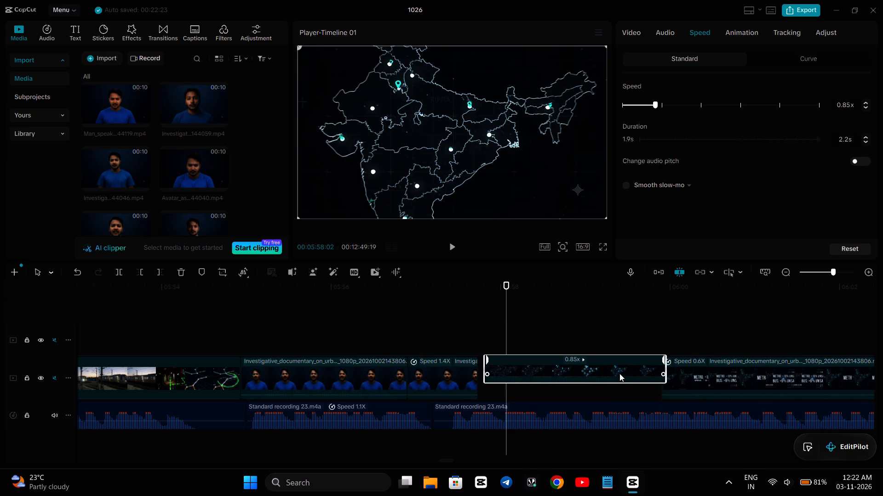
drag(619, 373, 615, 379)
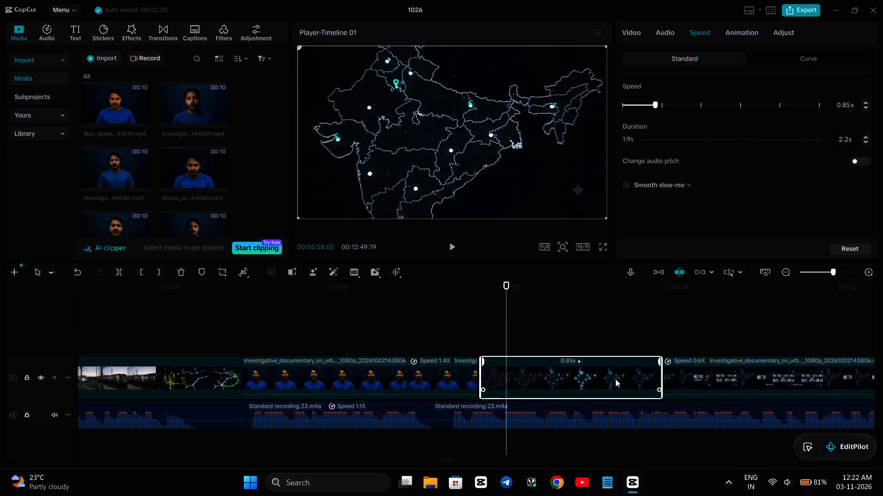
drag(591, 378, 586, 381)
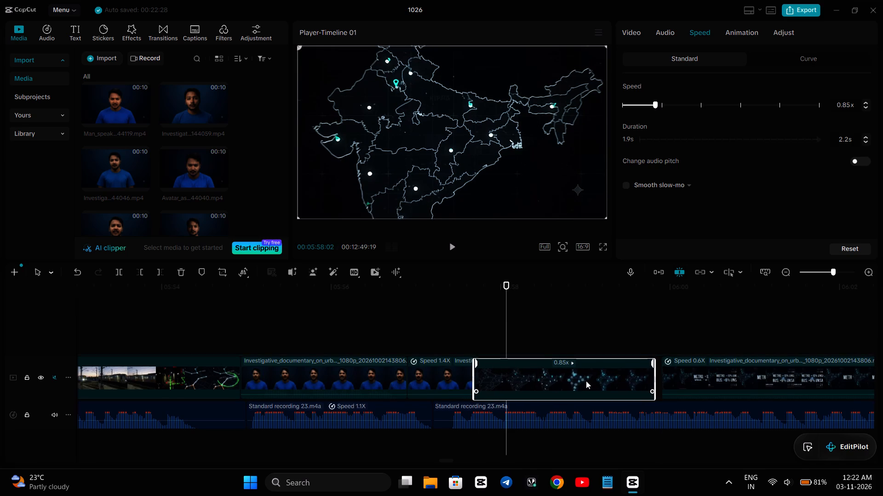
drag(586, 381, 585, 382)
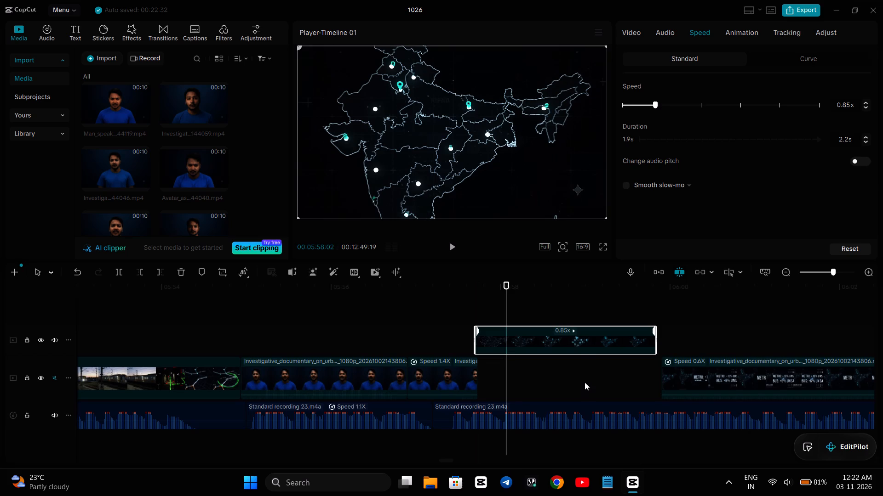
drag(577, 345, 579, 372)
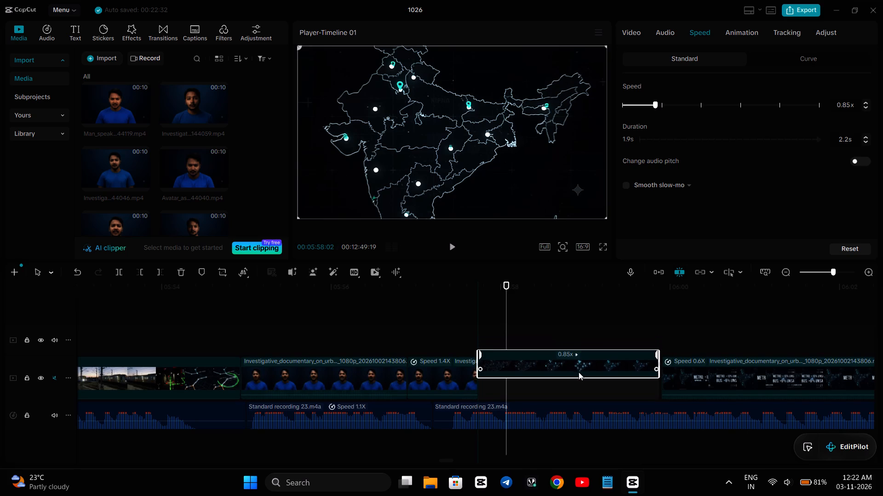
drag(579, 372, 577, 376)
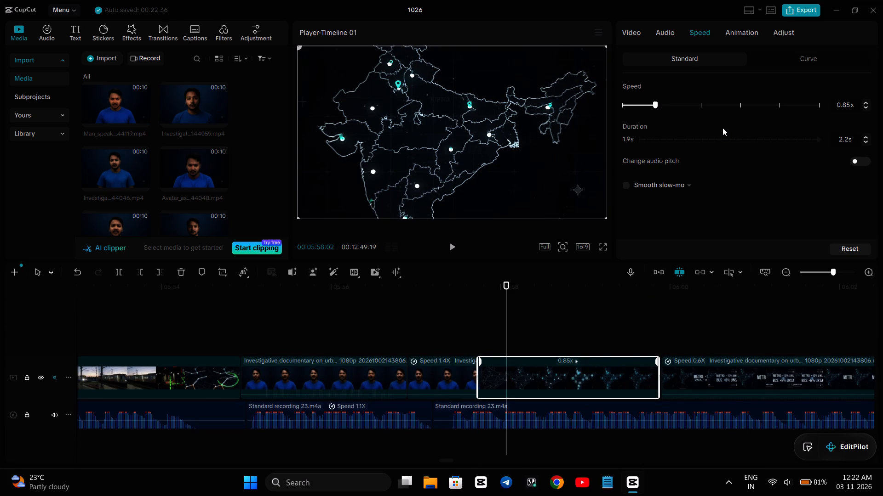
Set the India map segment's speed to 0.84x so it fills the remaining gap before the 0.6X clip.
click(848, 103)
key(Right)
key(BackSpace)
key(4)
key(Return)
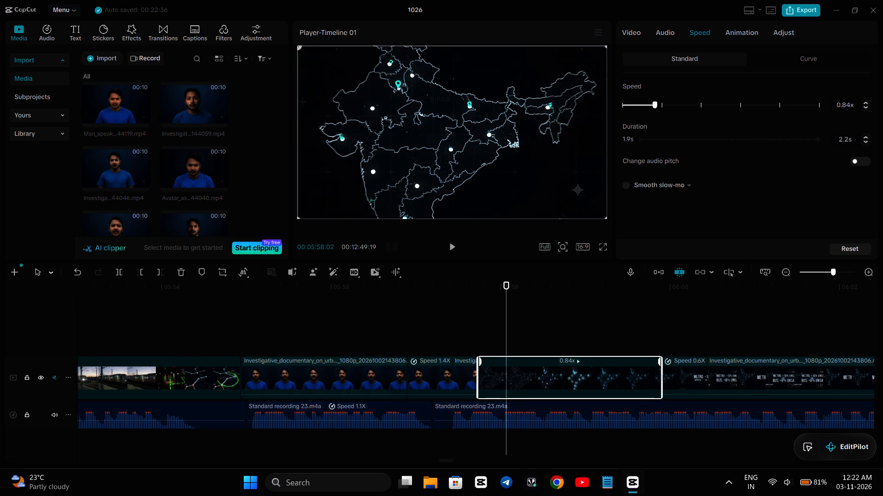
Play back the presenter segments leading into the retimed India map segment to check them against the voice-over.
click(318, 336)
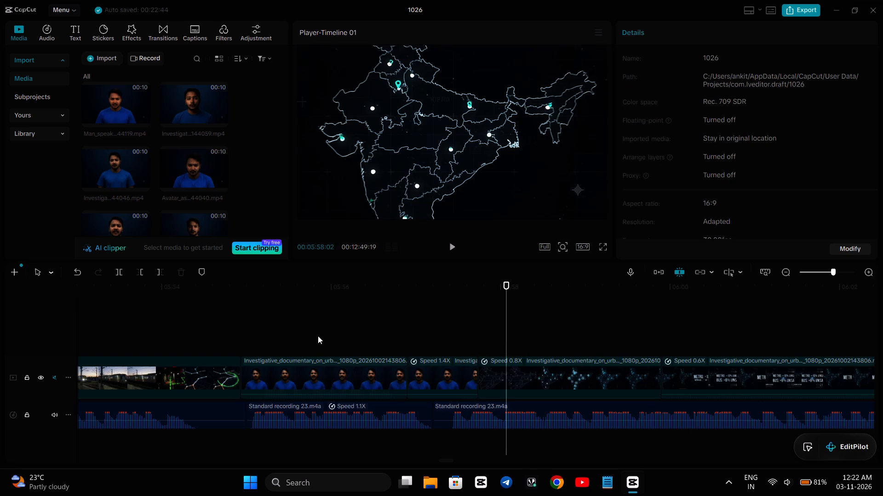
key(space)
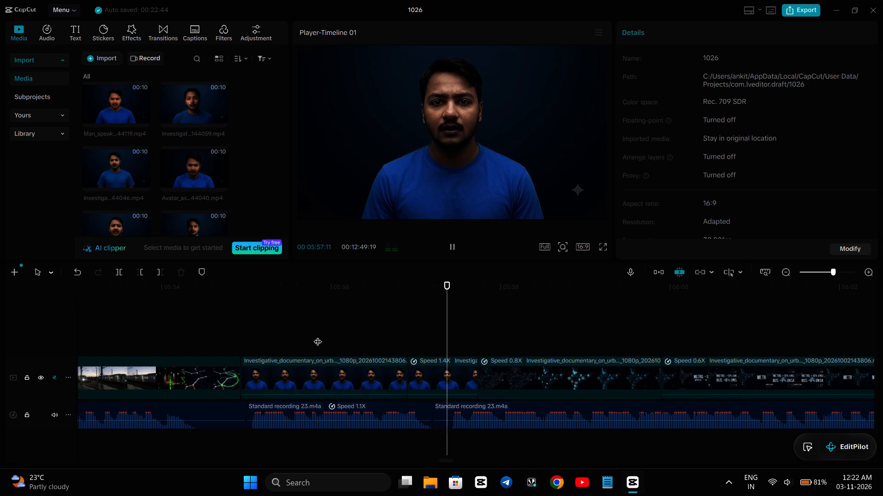
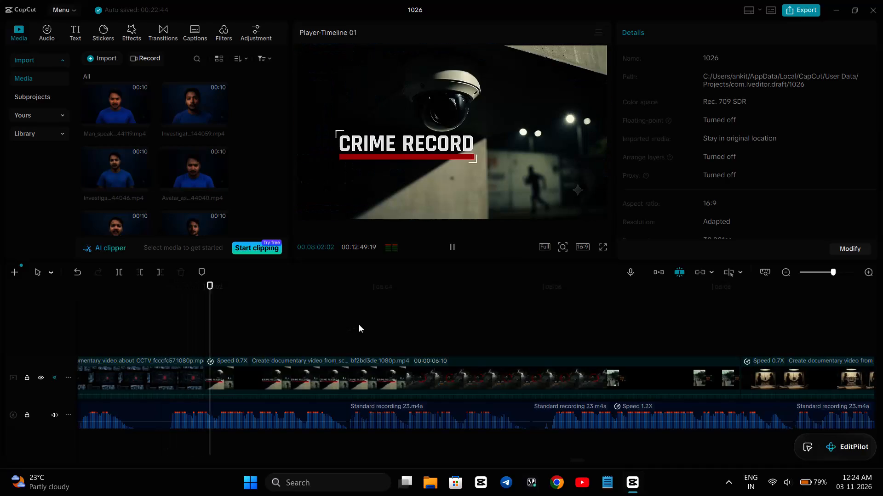
Play back the two 0.8X presenter segments in short bursts from 00:07:55 to check lip movement against the voice-over.
scroll(359, 324, right, 2)
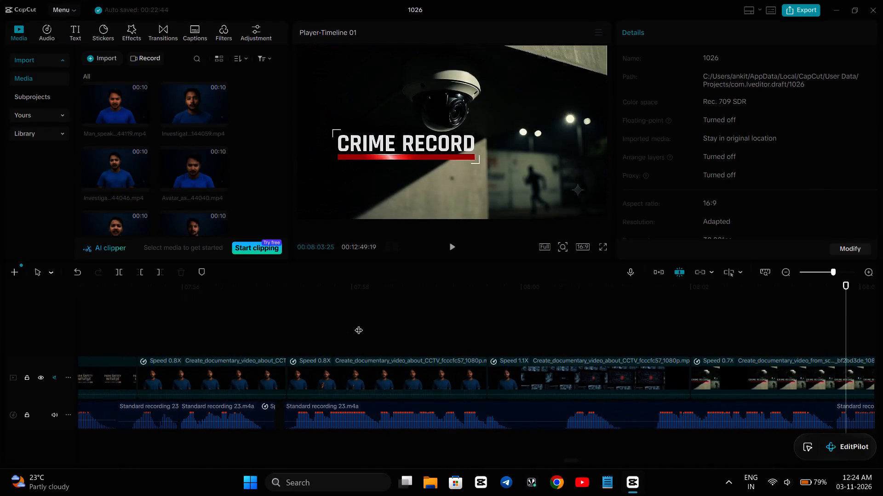
click(160, 340)
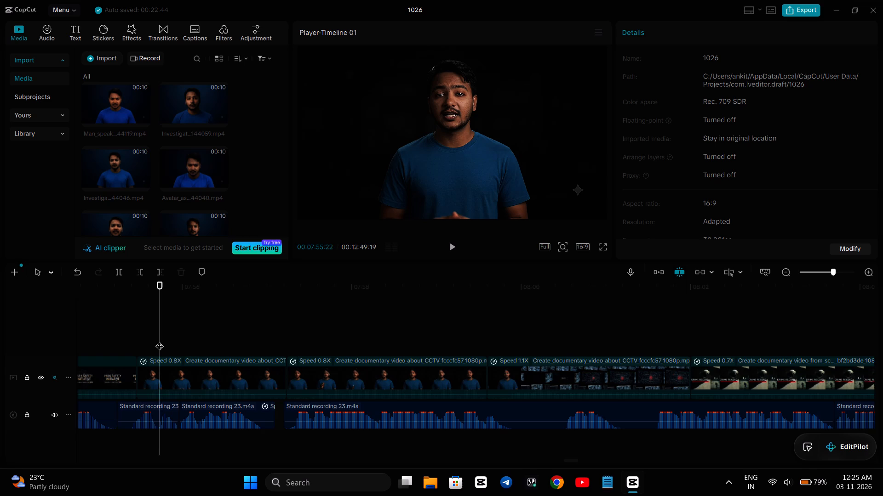
key(space)
key(space)
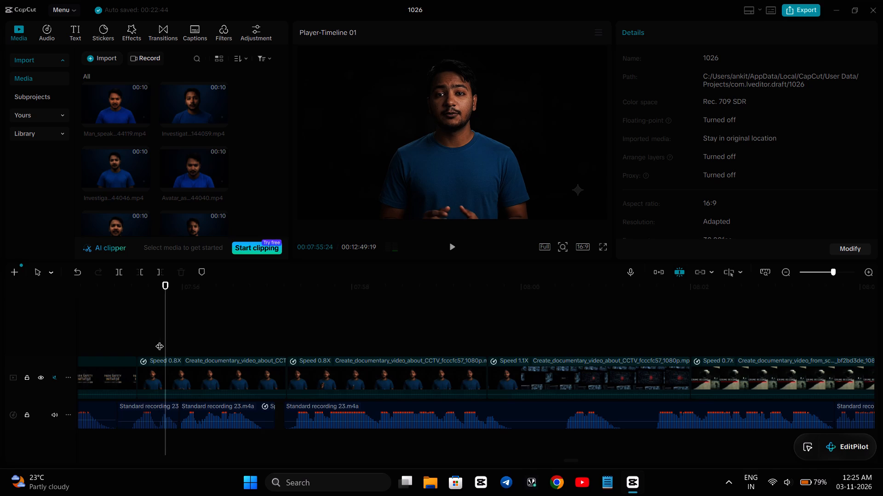
key(space)
key(space)
key(space)
key(space)
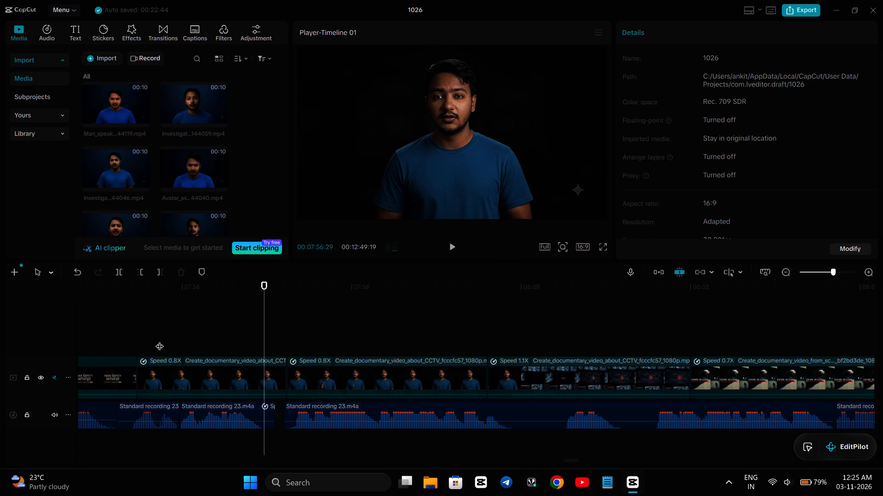
key(space)
key(space)
key(space)
key(space)
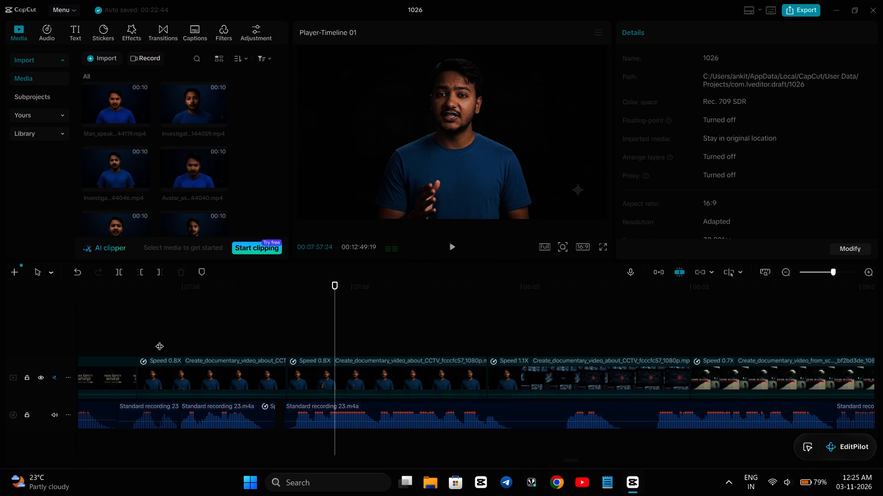
key(space)
key(space)
key(space)
key(space)
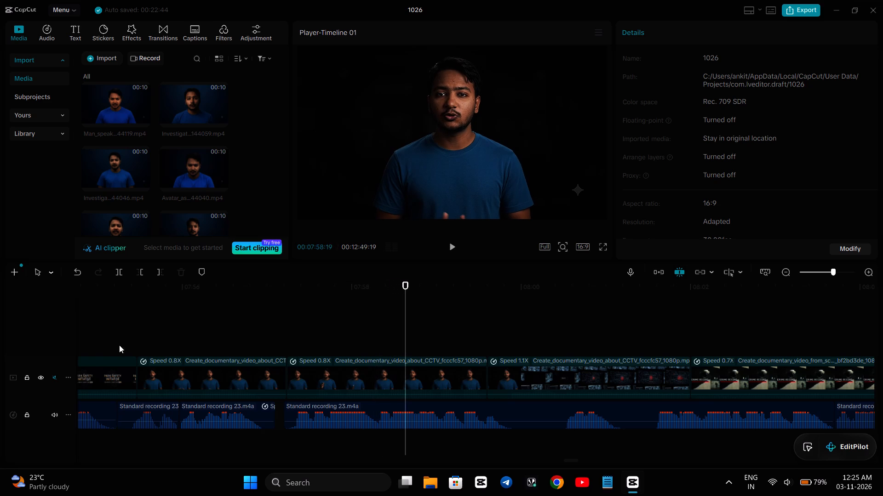
Temporarily unmute the main video track to compare the second 0.8X presenter segment's own audio with the voice-over, restoring the mute at the end.
click(276, 314)
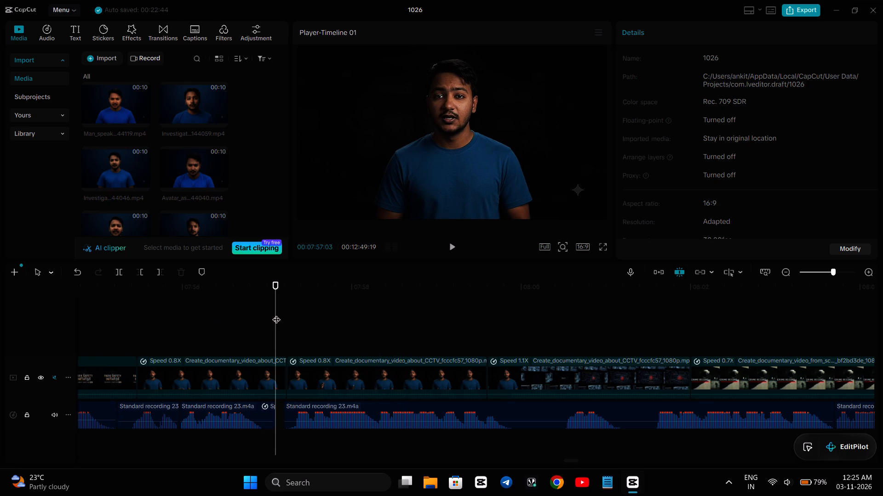
click(57, 378)
key(space)
key(space)
key(space)
key(space)
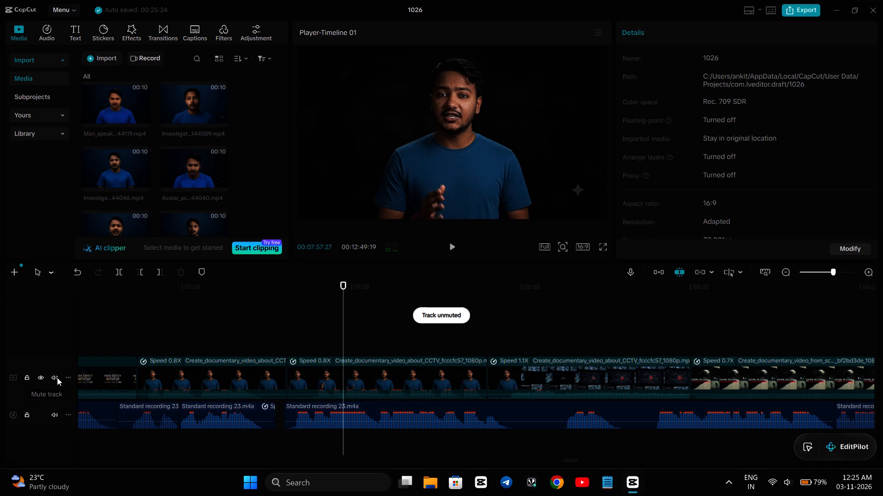
key(space)
key(space)
key(space)
key(space)
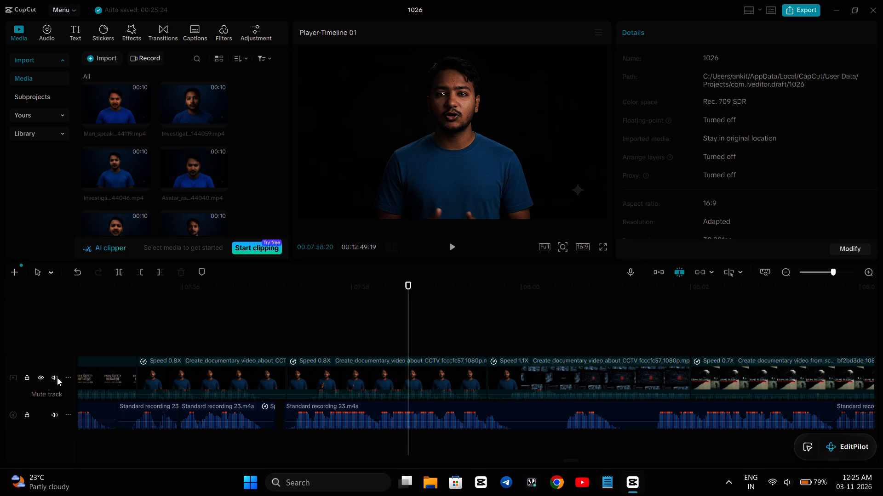
key(space)
key(space)
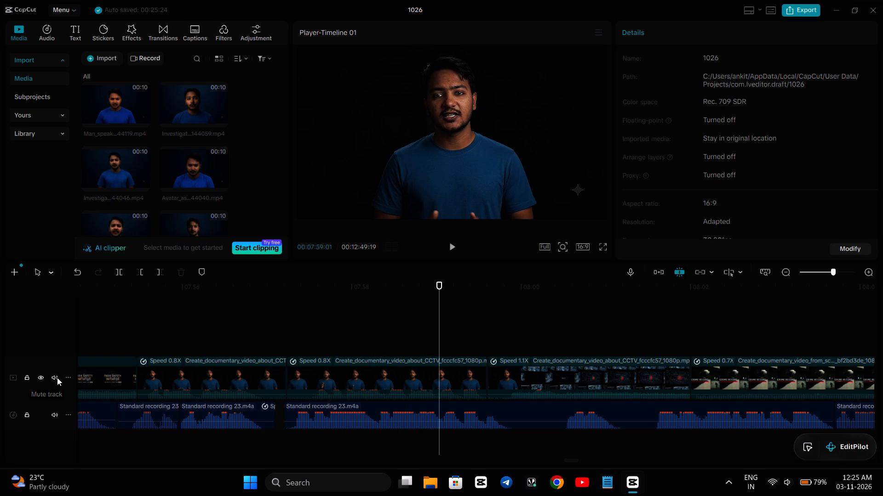
click(52, 378)
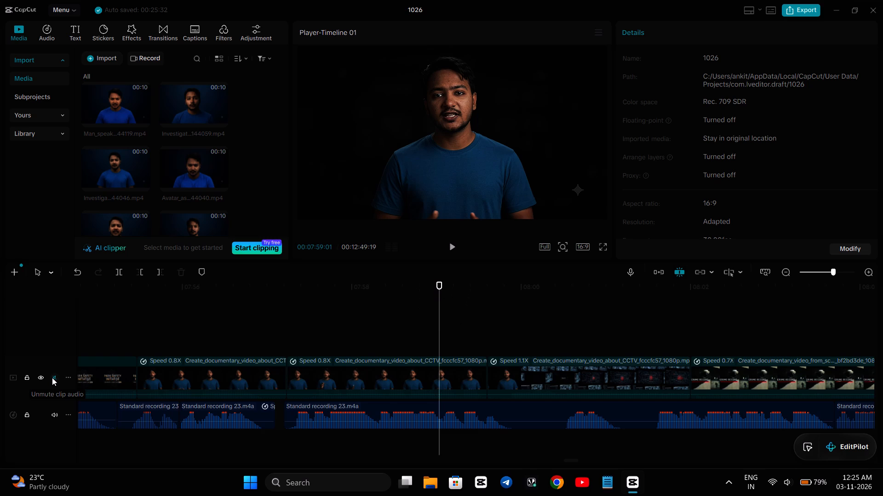
Replay the end of the second 0.8X presenter segment up to the CCTV wall shot to check its lip sync with the voice-over.
key(space)
key(space)
key(space)
key(space)
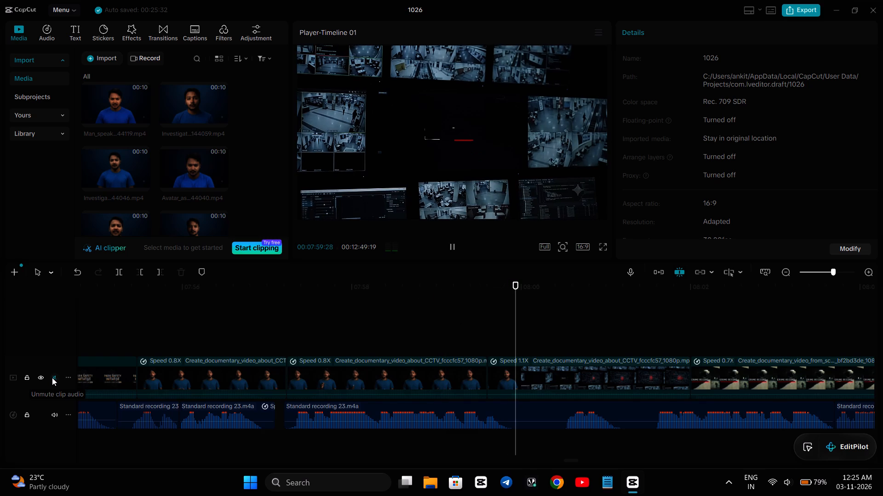
click(369, 341)
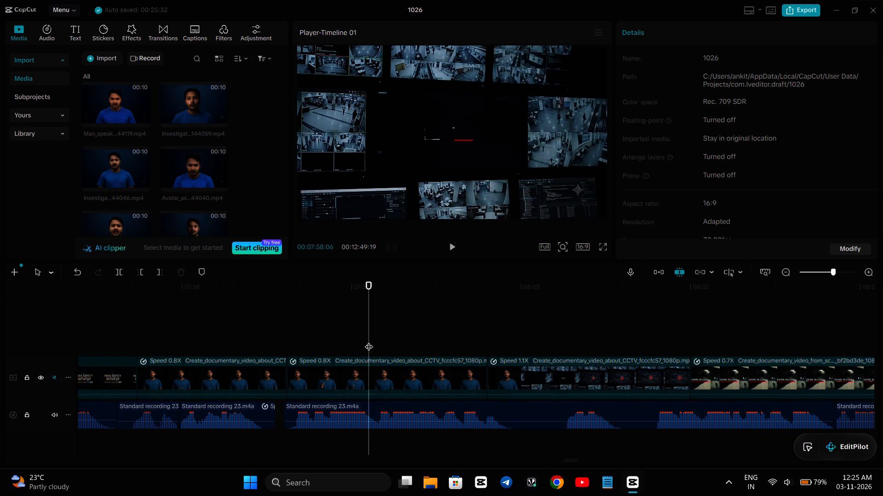
key(space)
key(space)
key(space)
key(space)
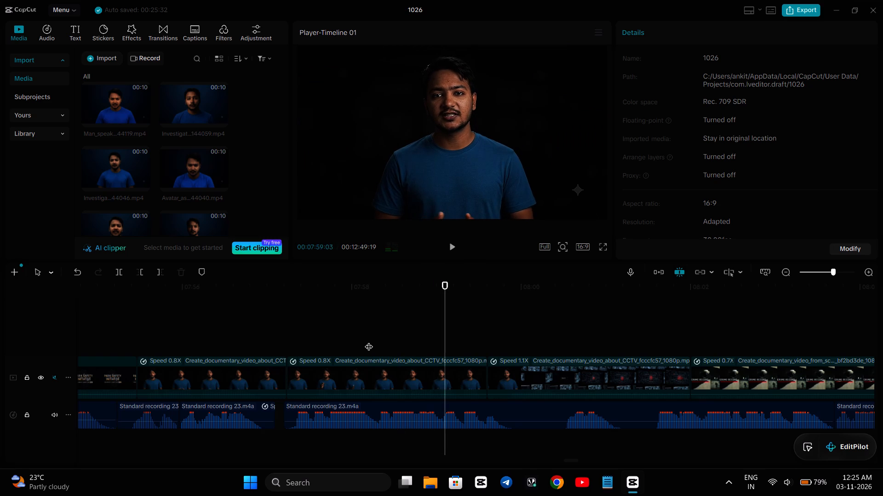
key(space)
key(space)
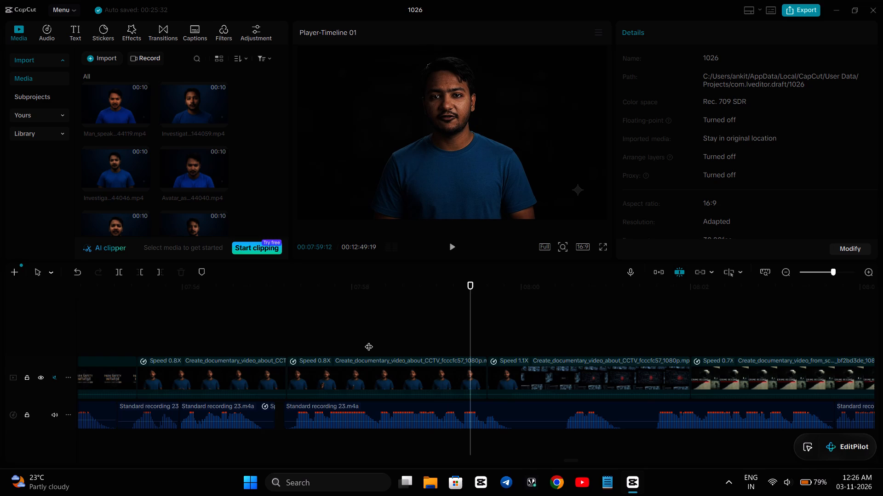
key(space)
key(space)
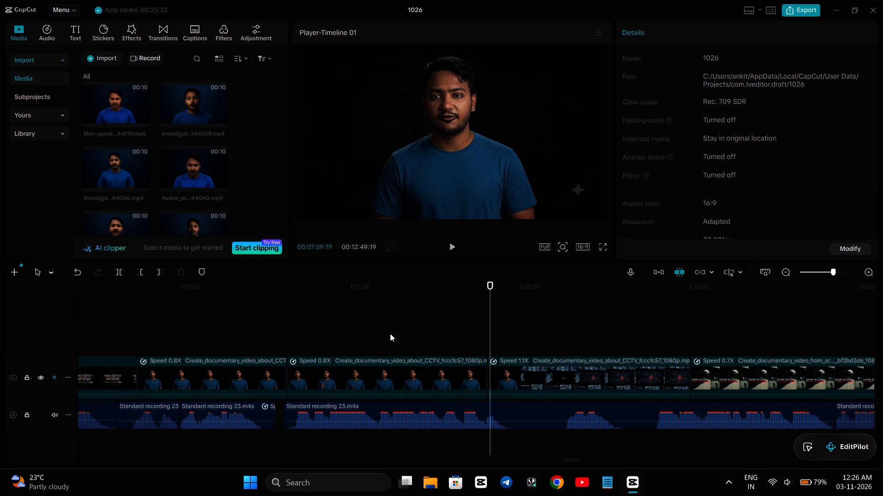
click(391, 332)
key(space)
key(space)
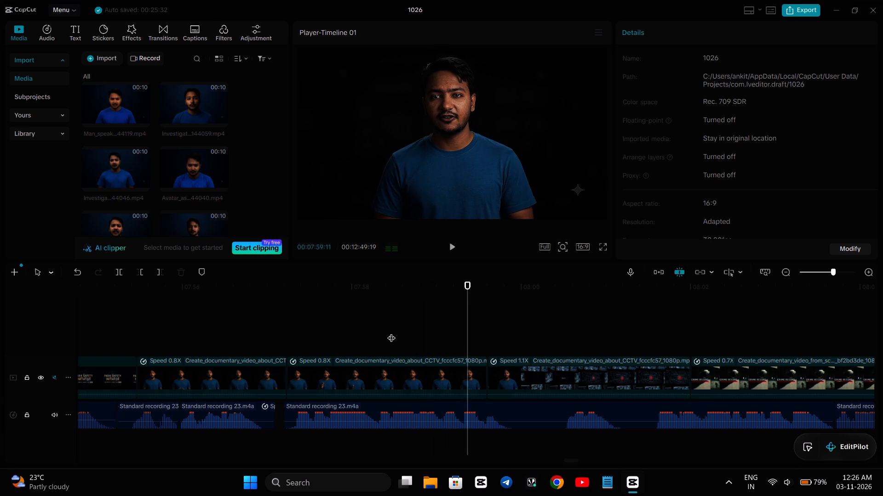
key(space)
key(space)
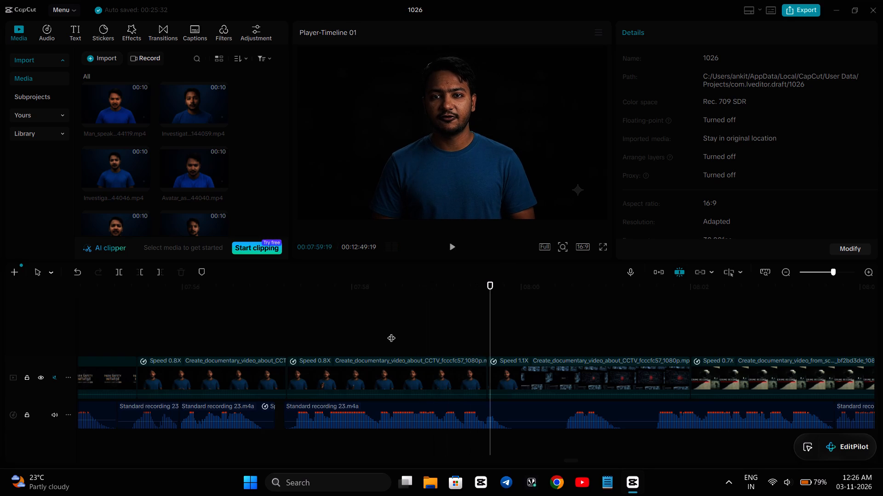
key(space)
key(space)
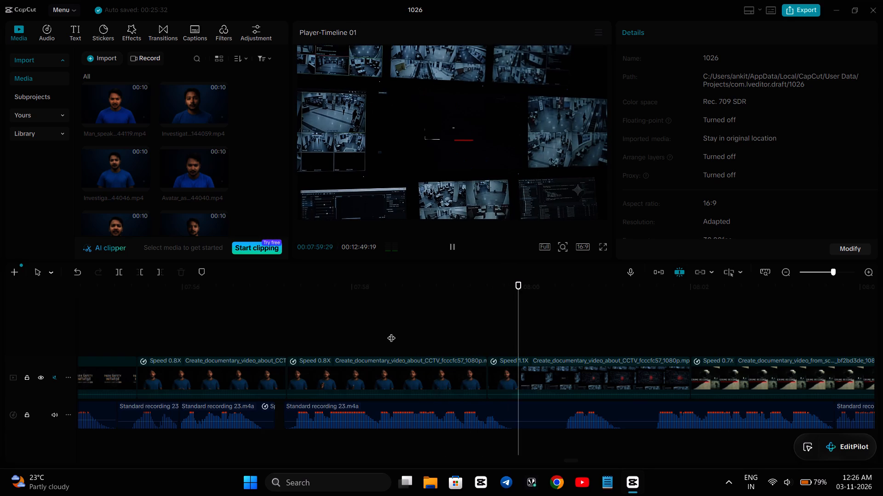
Split the second 0.8X presenter segment at 00:07:59:10, shortly before the 1.1X segment.
click(444, 334)
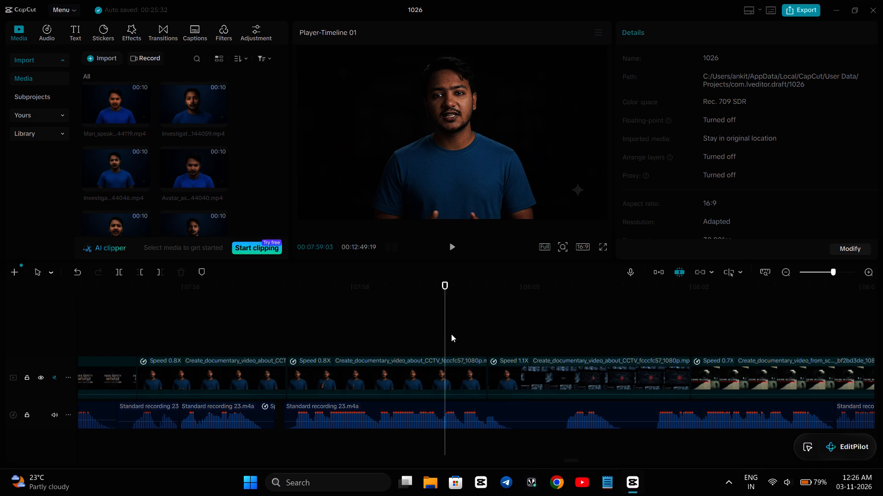
key(Right)
key(Right)
key(Right)
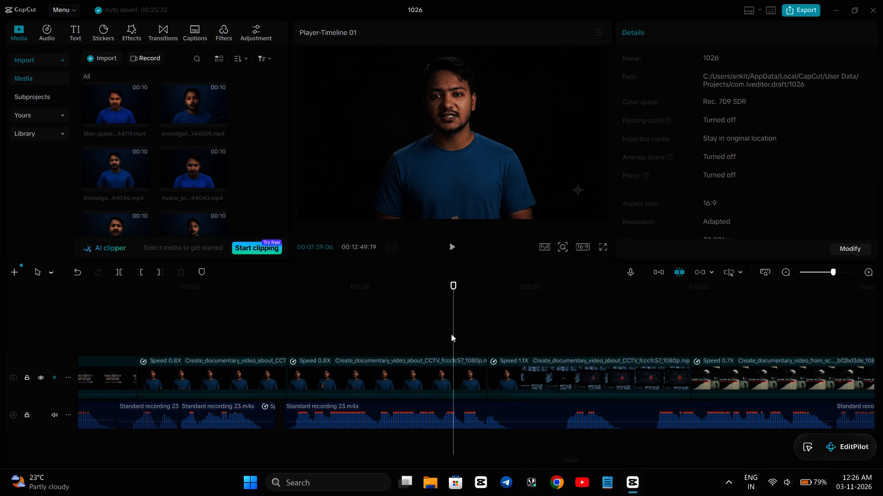
key(Right)
key(Right)
key(Right)
key(Right)
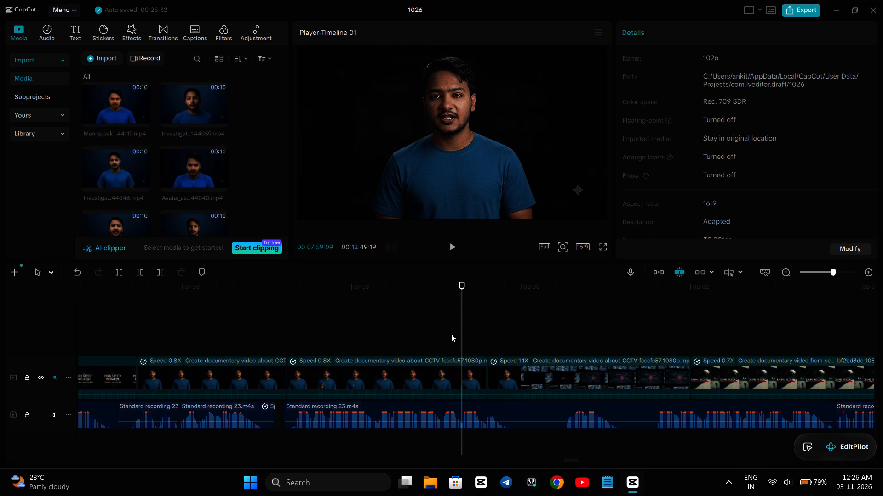
key(Right)
key(Left)
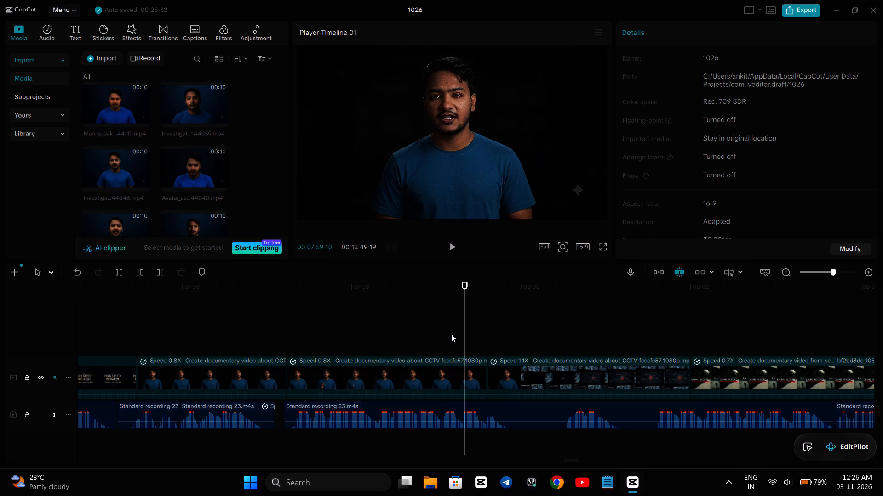
click(448, 381)
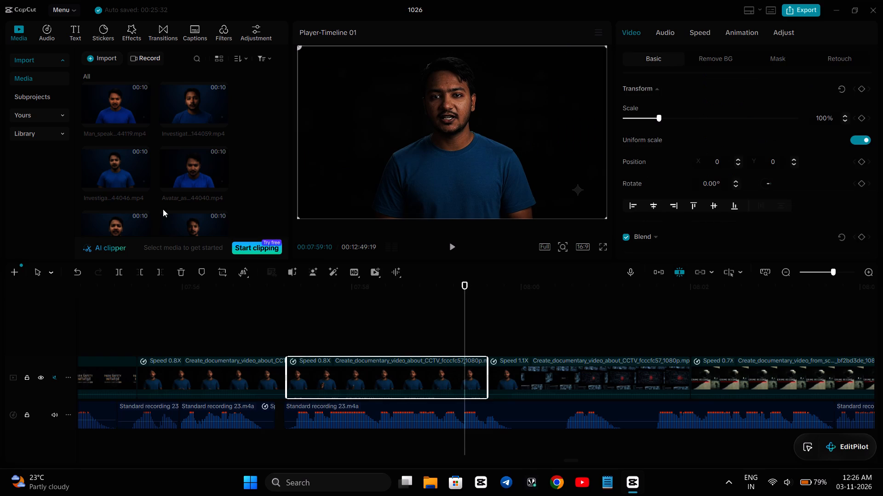
click(118, 274)
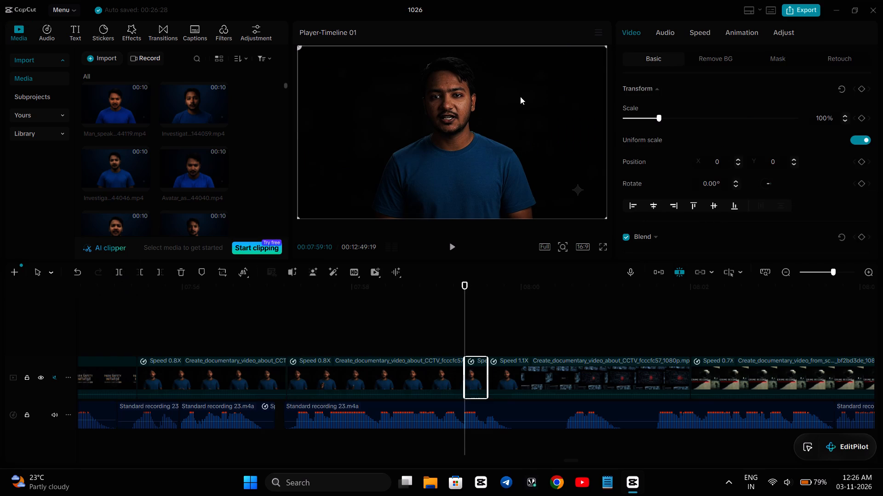
Set the short split-off presenter piece's speed to 1.10x and play back the transition into the CCTV wall shot.
click(693, 29)
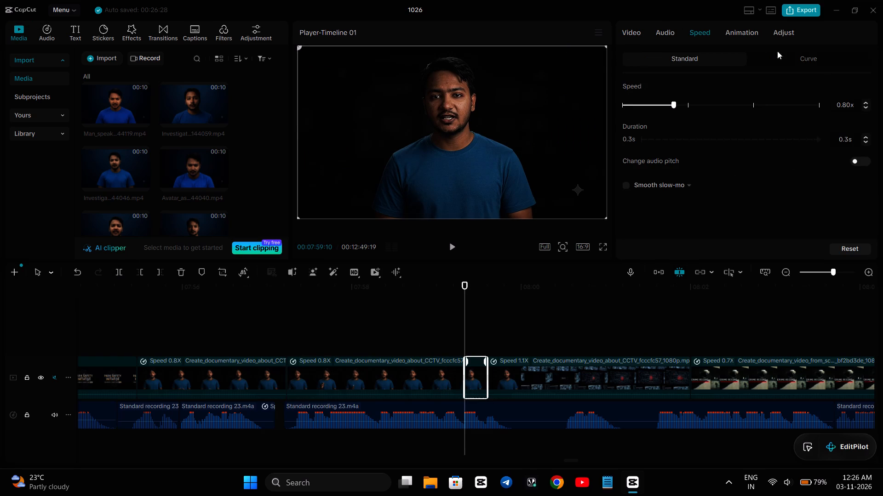
click(866, 101)
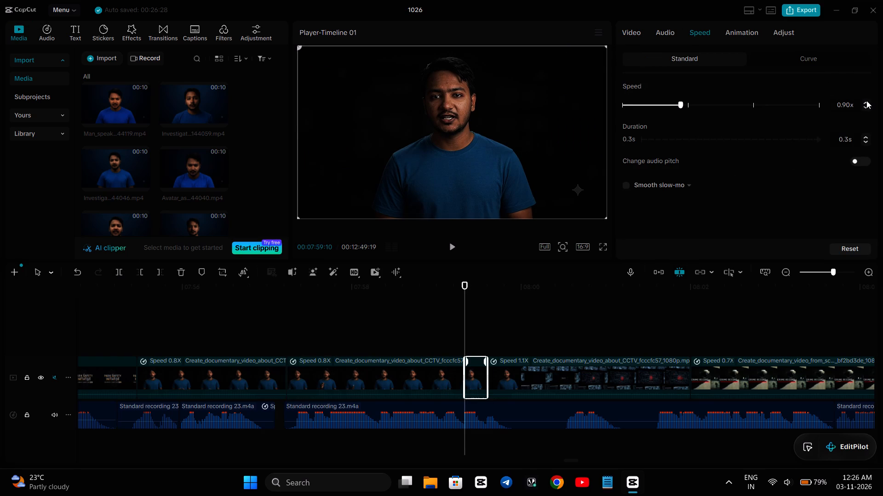
click(866, 101)
click(866, 101)
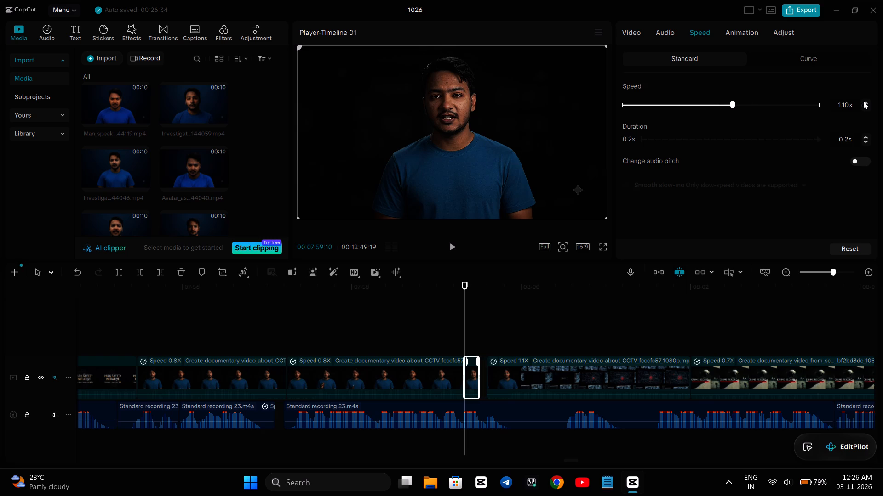
click(397, 321)
key(space)
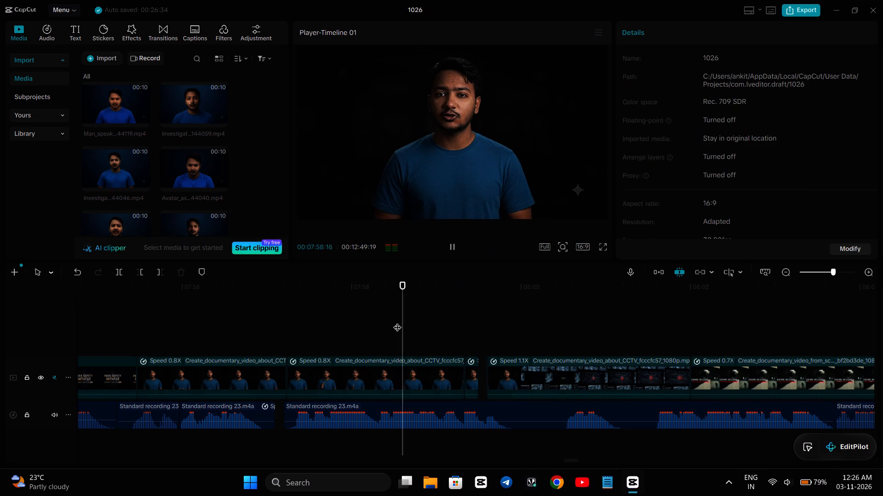
key(space)
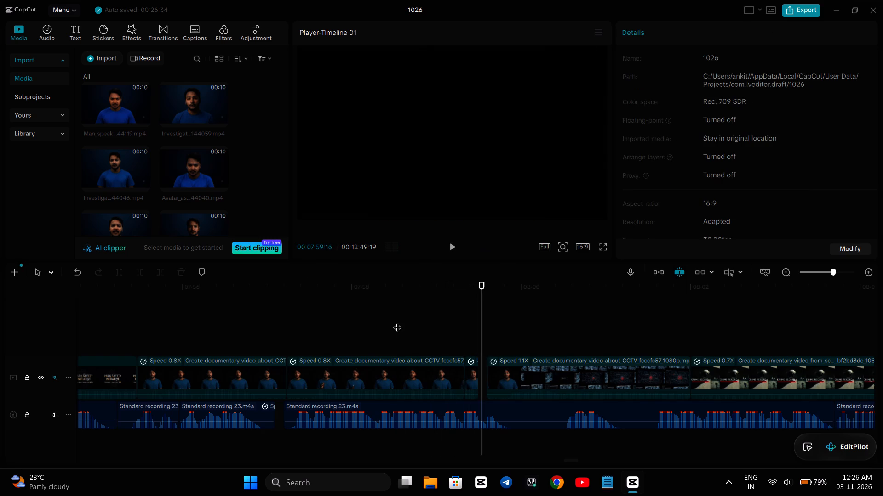
key(space)
key(space)
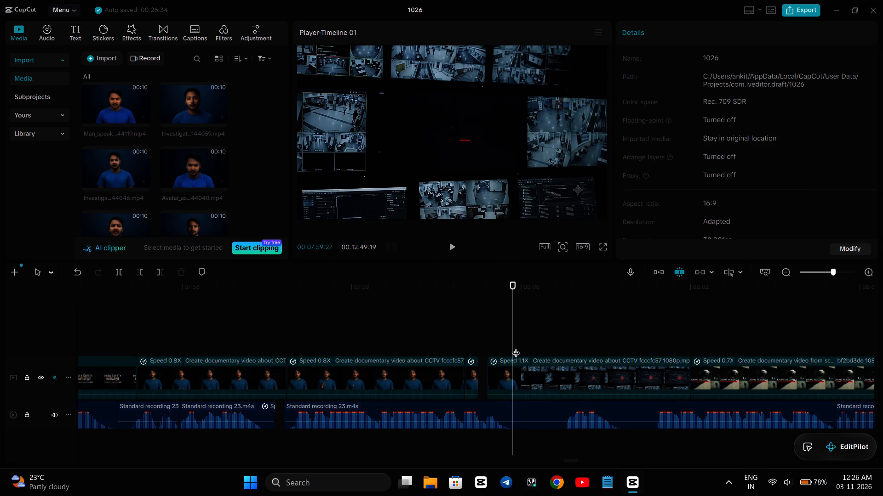
Move the 1.1X CCTV wall clip earlier to close the gap after the short split-off presenter piece.
click(493, 380)
click(698, 27)
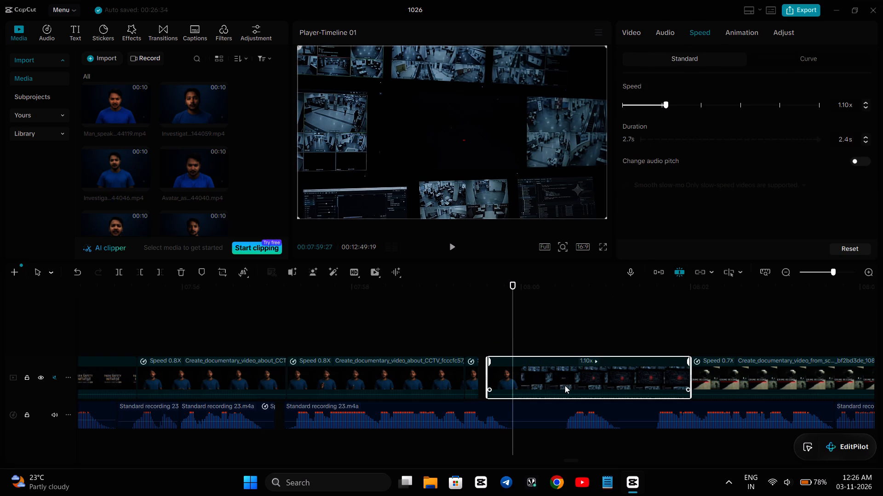
drag(565, 385, 559, 389)
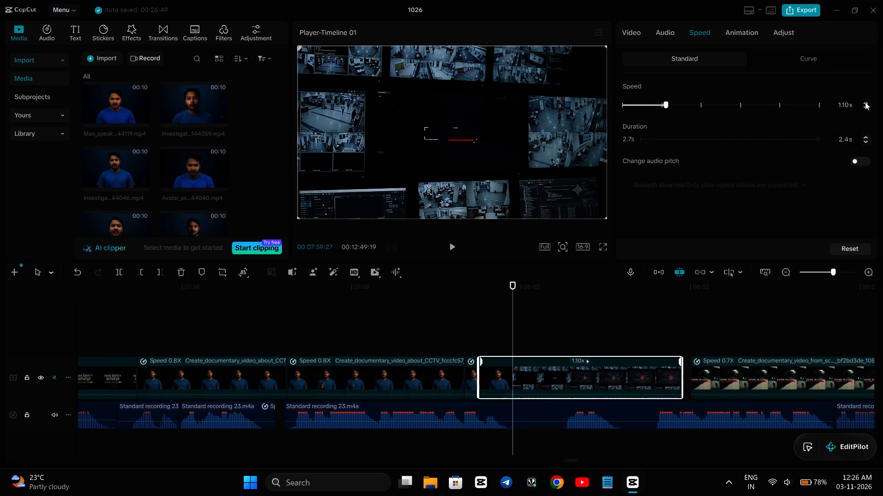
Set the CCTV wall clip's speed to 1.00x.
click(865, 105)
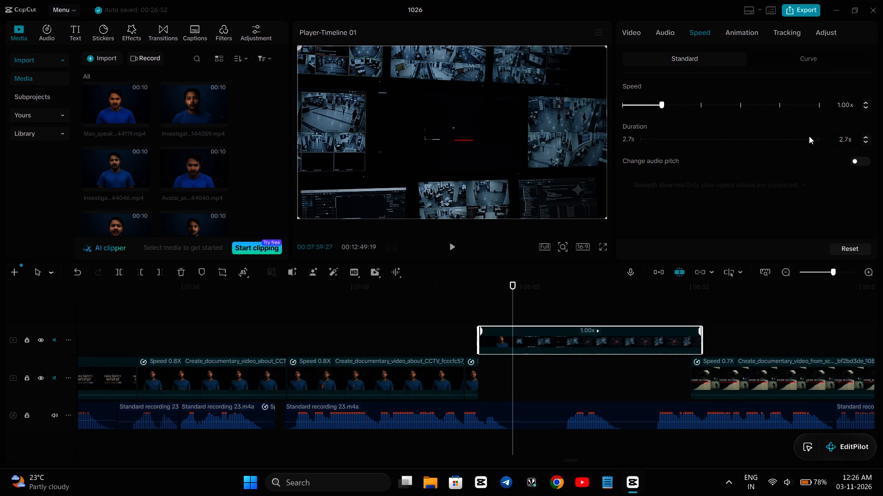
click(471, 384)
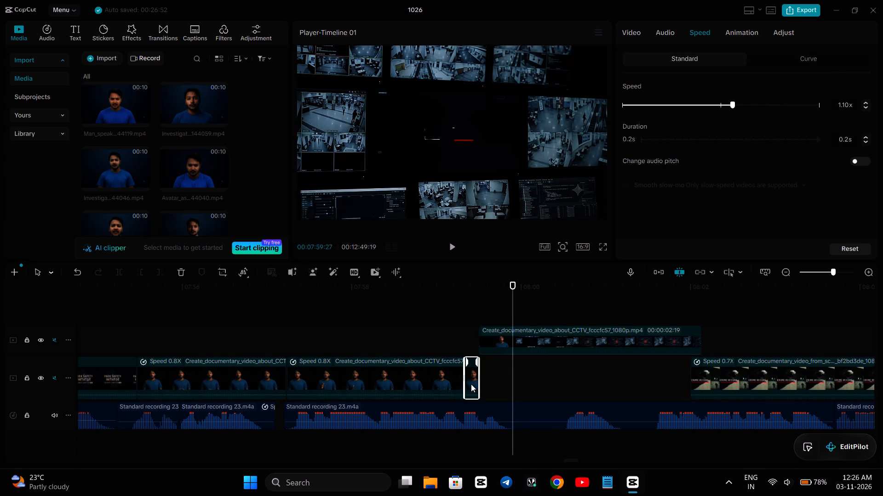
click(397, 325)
Play back the cut from the short presenter piece into the CCTV wall shot to check it against the voice-over.
key(space)
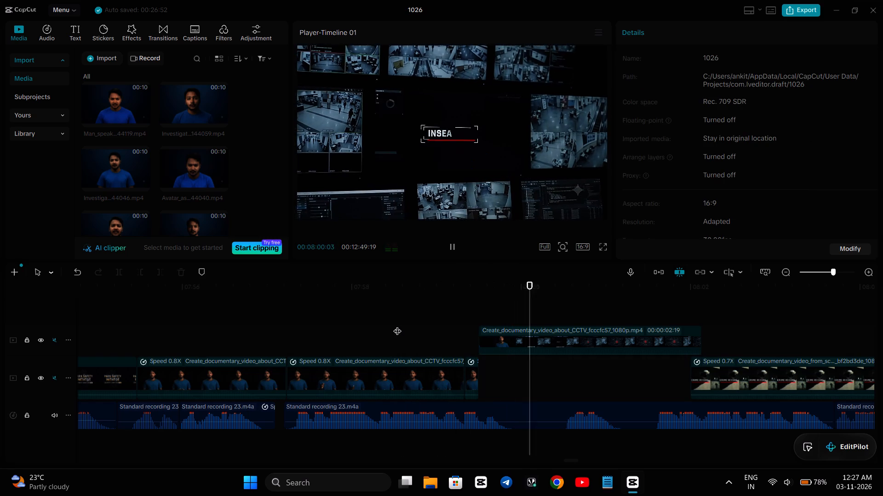
key(space)
key(space)
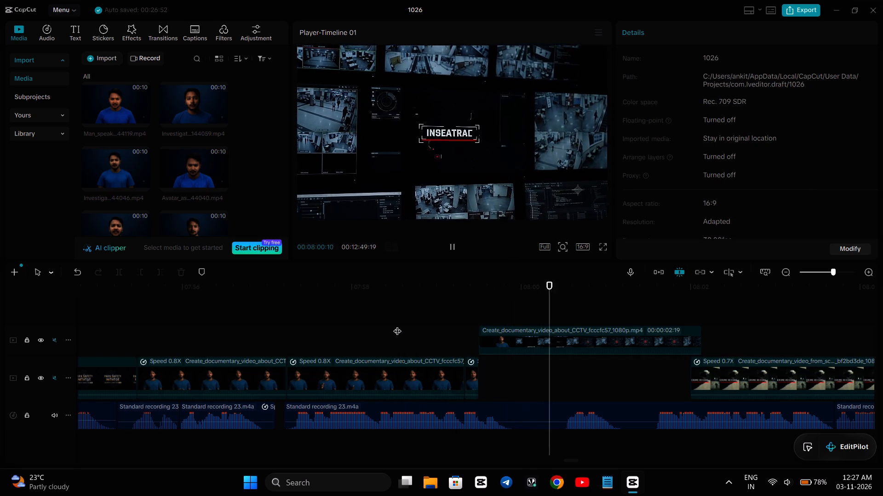
key(space)
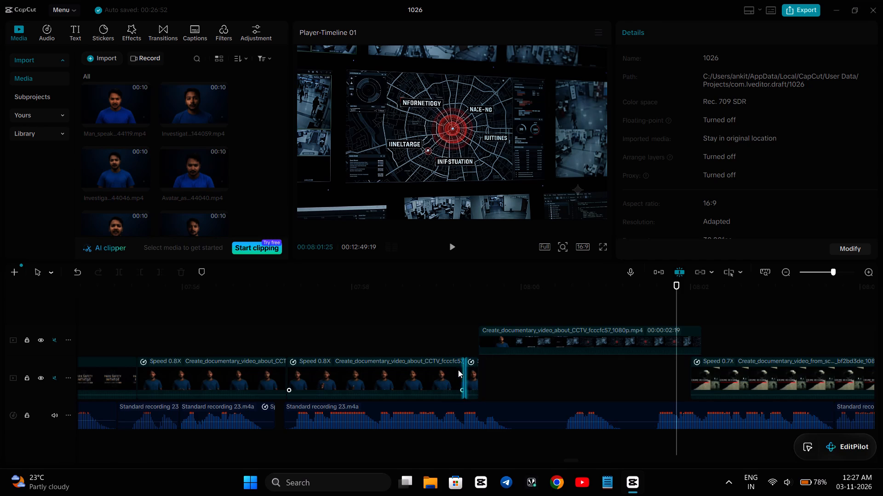
click(431, 350)
key(space)
key(space)
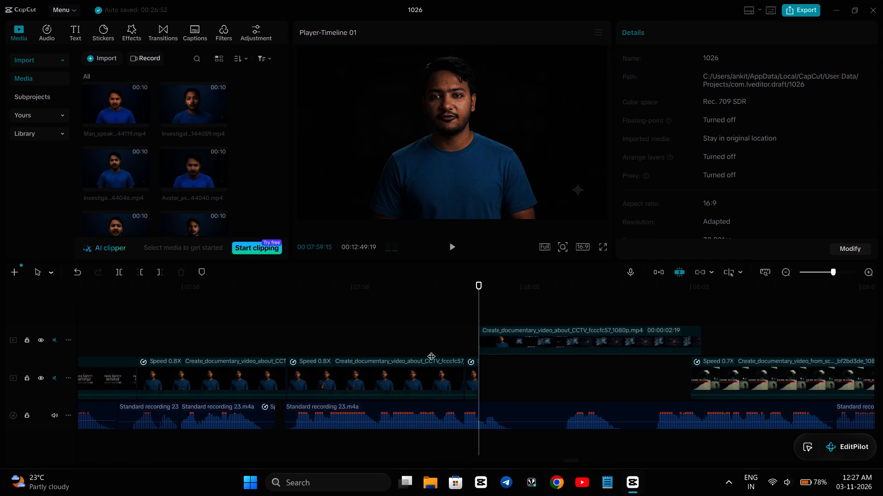
key(space)
key(space)
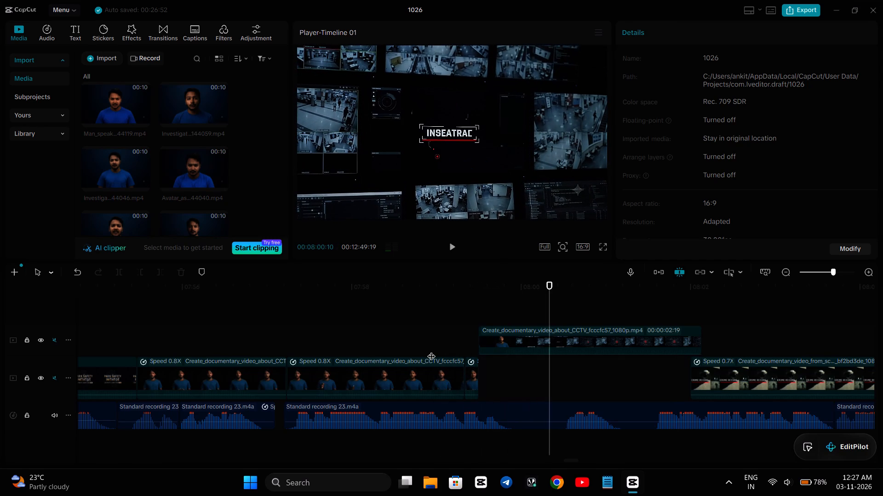
Set the CCTV wall clip's speed to 1.05x so it fits before the 0.7X clip.
click(544, 334)
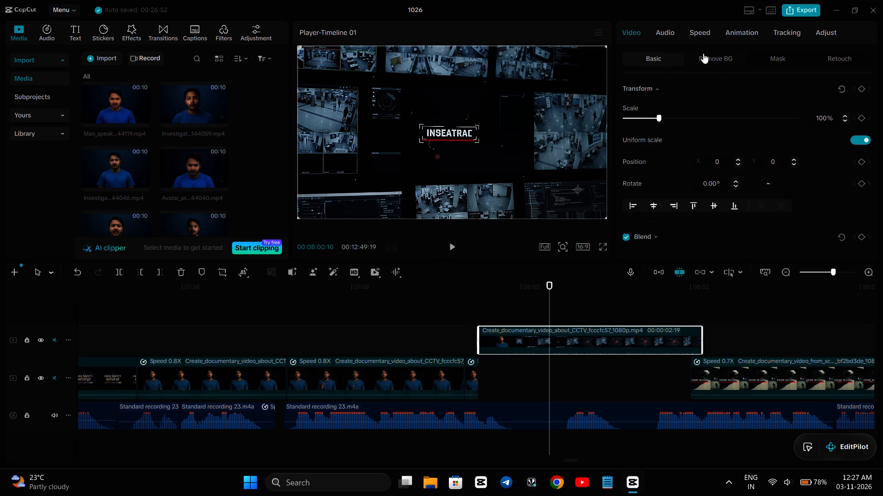
click(700, 24)
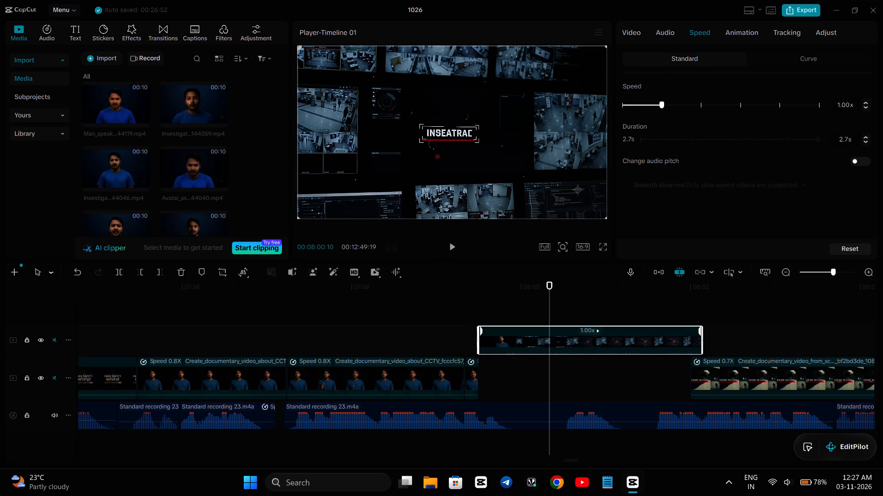
click(849, 101)
key(BackSpace)
key(5)
key(Return)
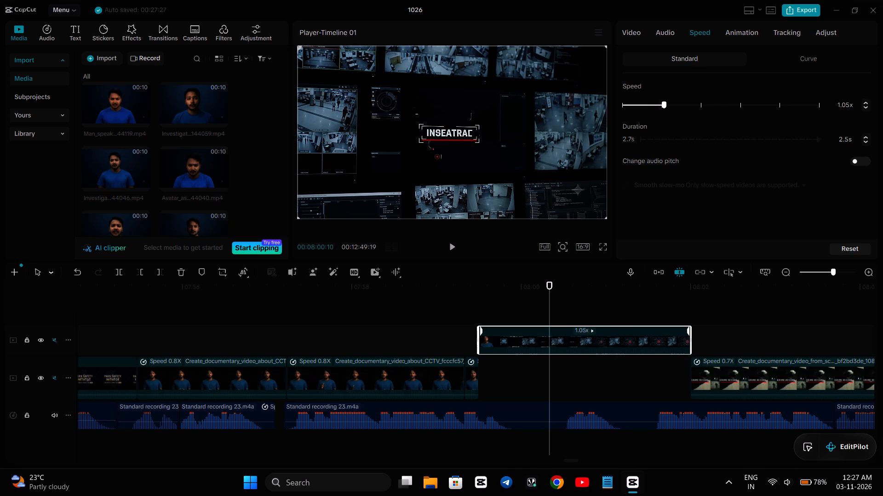
Move the CCTV wall clip down into the main track's gap between the short presenter piece and the 0.7X clip.
drag(616, 335, 616, 336)
drag(616, 336, 615, 373)
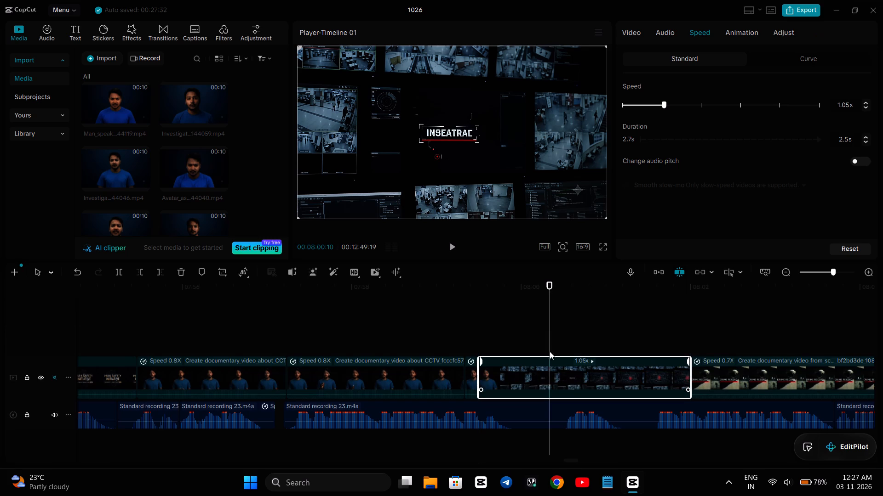
Replay the transition from the presenter into the retimed CCTV wall clip to check its timing against the voice-over.
click(450, 327)
key(space)
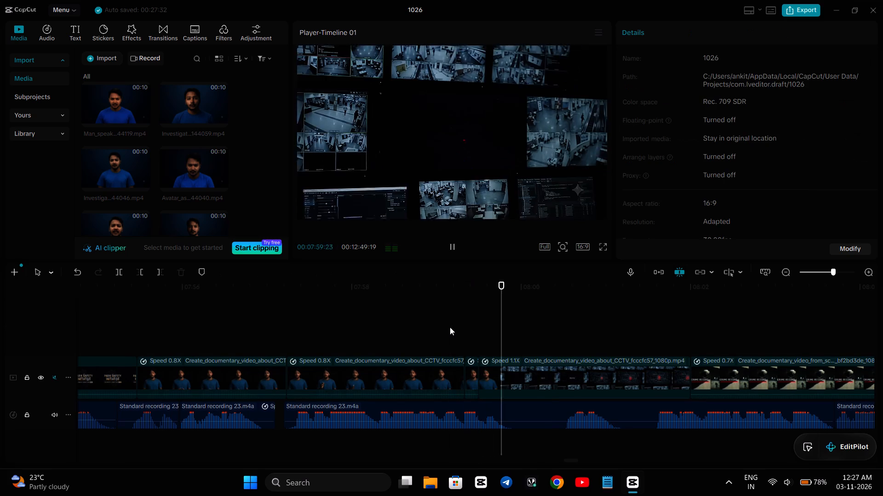
click(421, 321)
key(space)
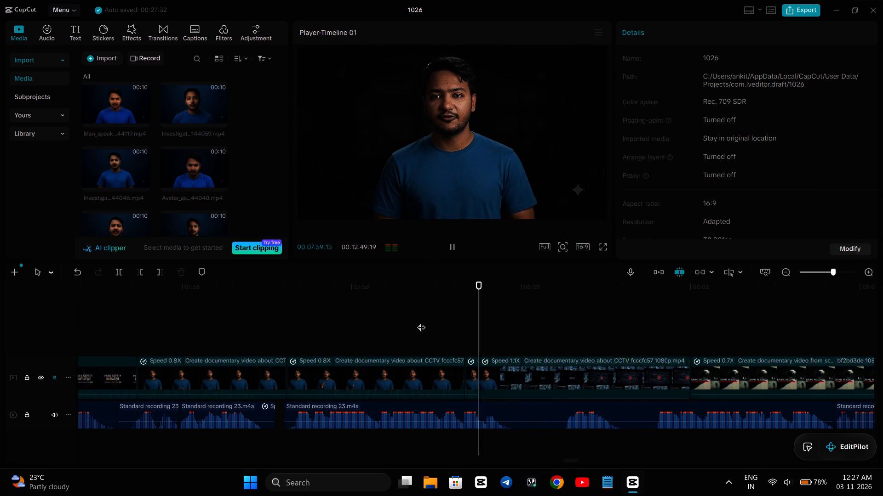
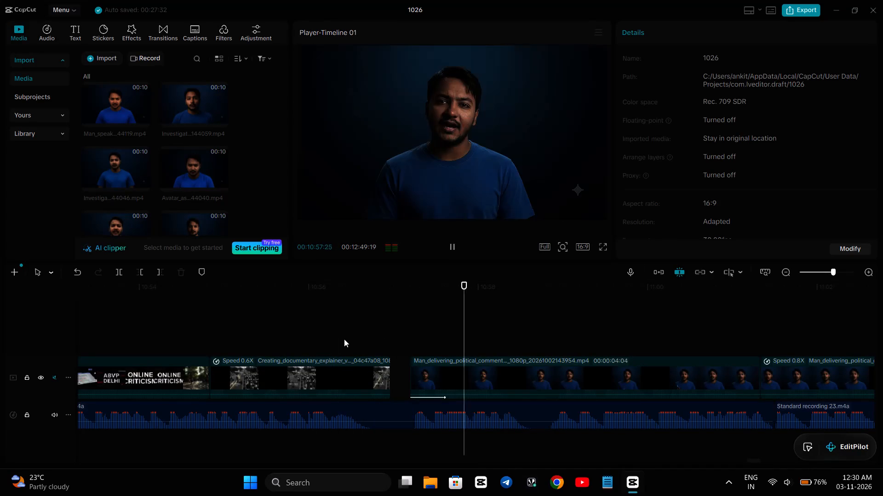
Replay from the start of the 0.6X documentary explainer clip towards the political commentary presenter clip to check it against the voice-over.
click(218, 328)
key(space)
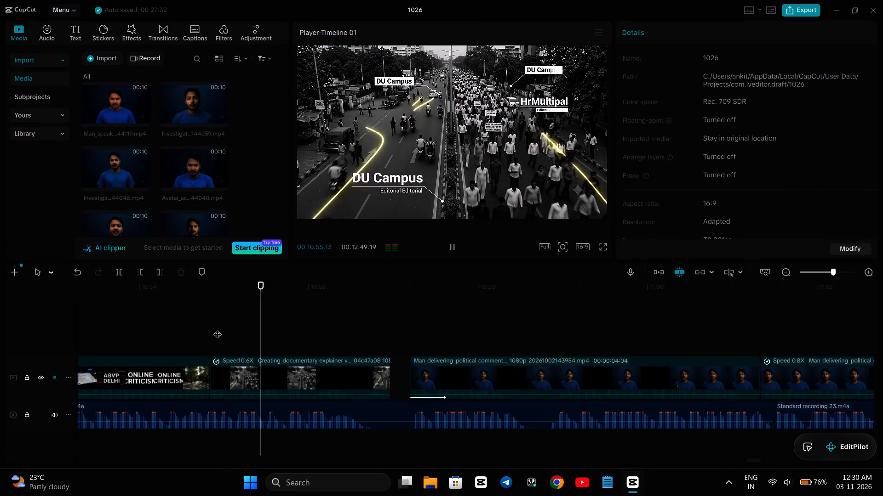
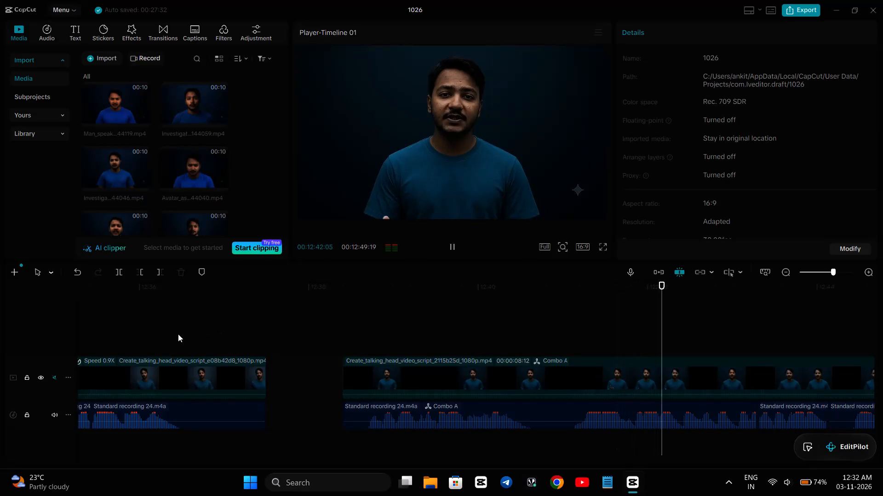
Play the last two presenter clips through the end of the timeline, replaying from about 00:12:39, to check them against the voice-over.
click(178, 334)
key(space)
key(space)
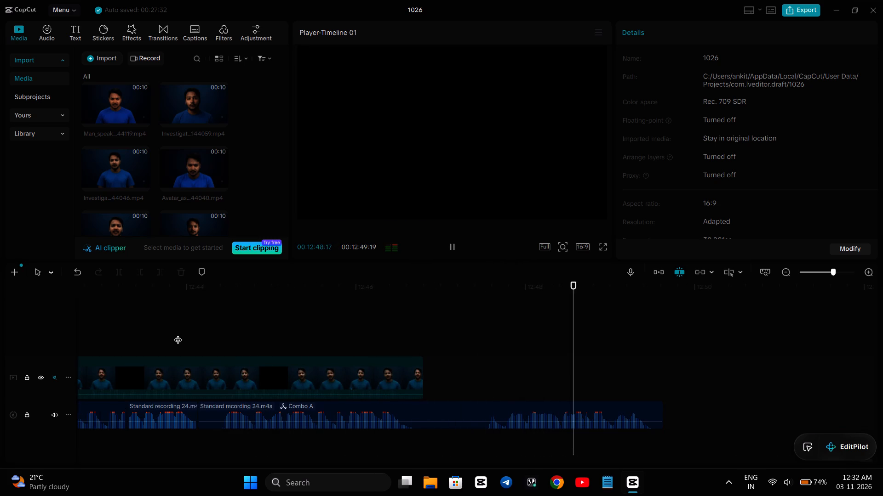
key(space)
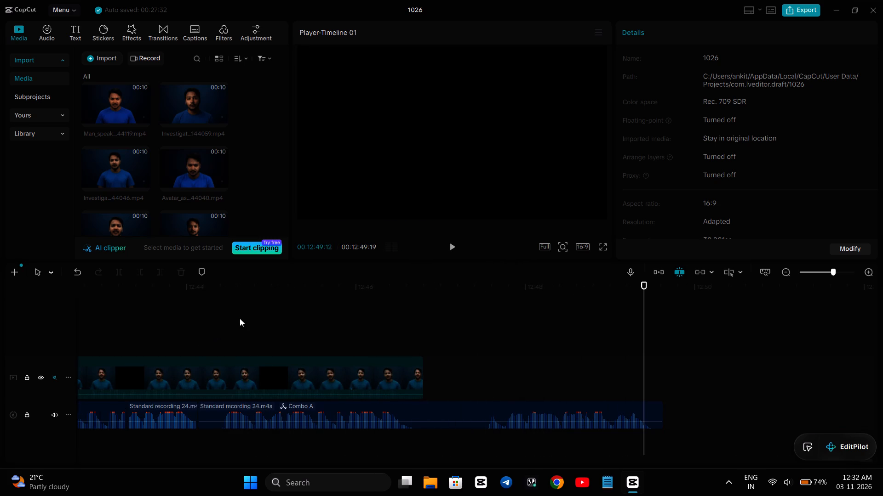
scroll(240, 318, right, 2)
click(292, 312)
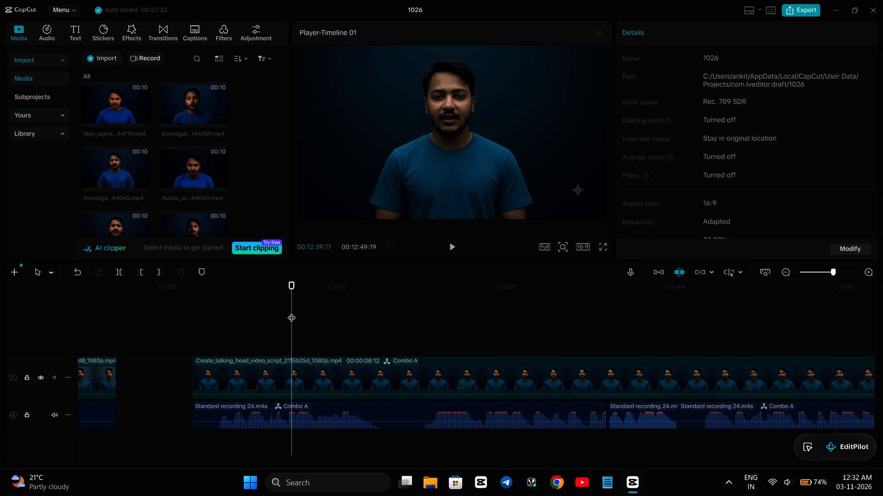
key(space)
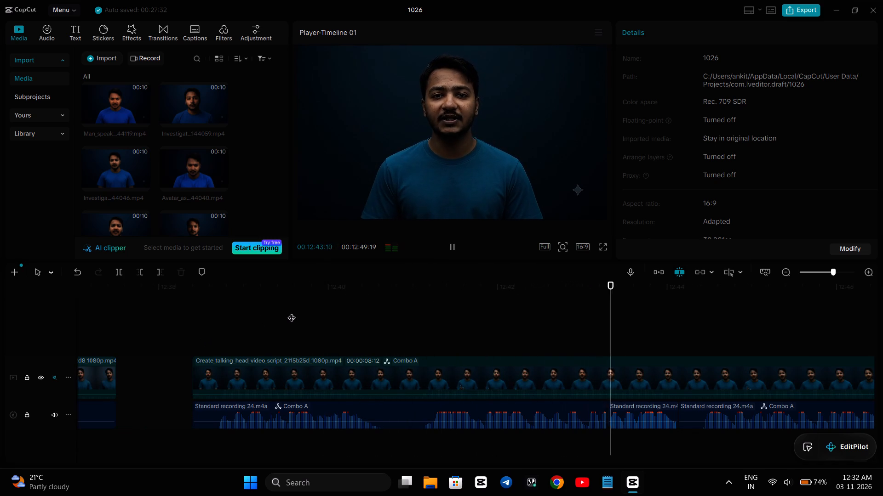
key(space)
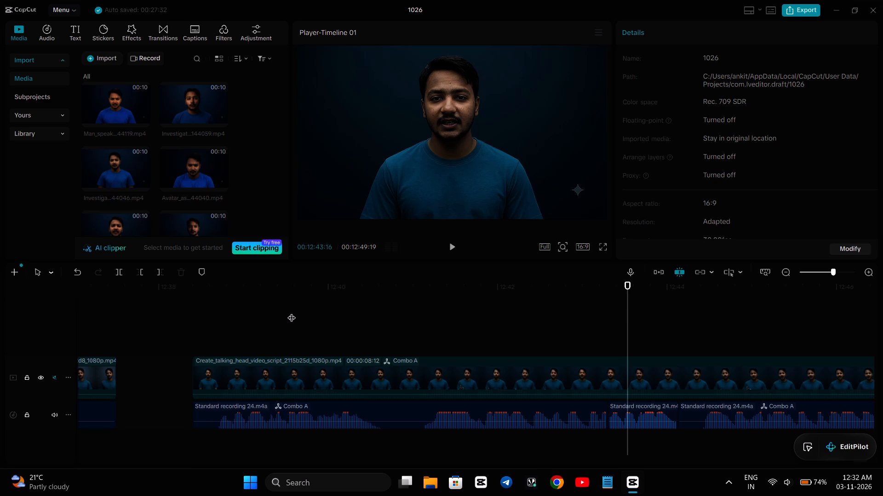
key(space)
key(space)
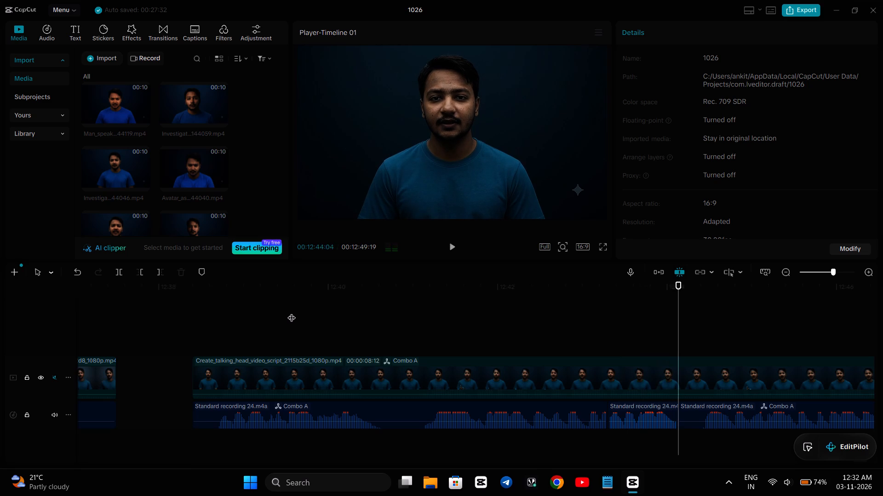
key(space)
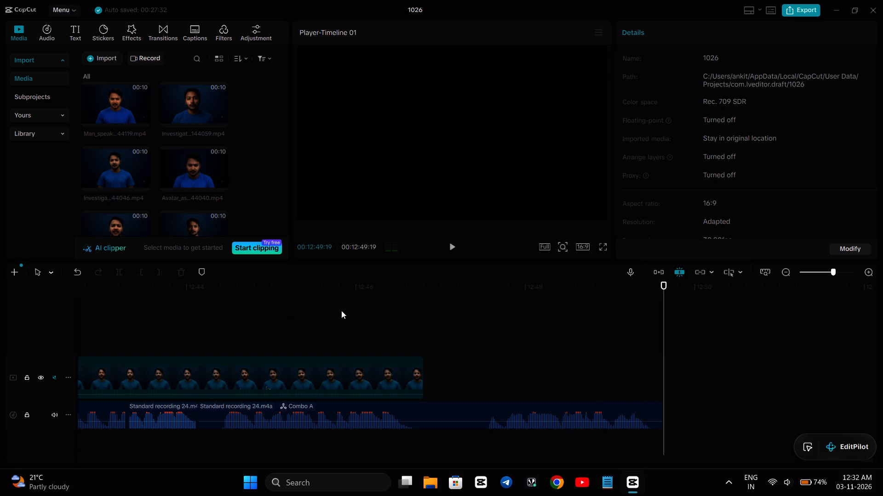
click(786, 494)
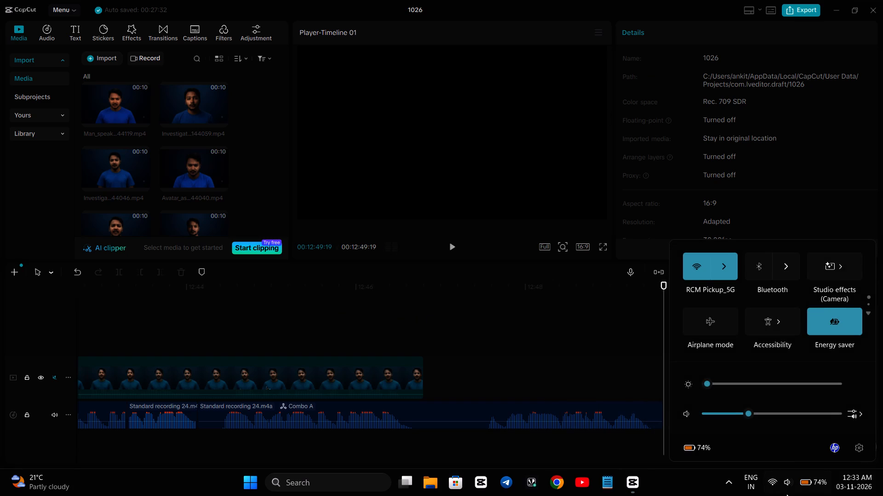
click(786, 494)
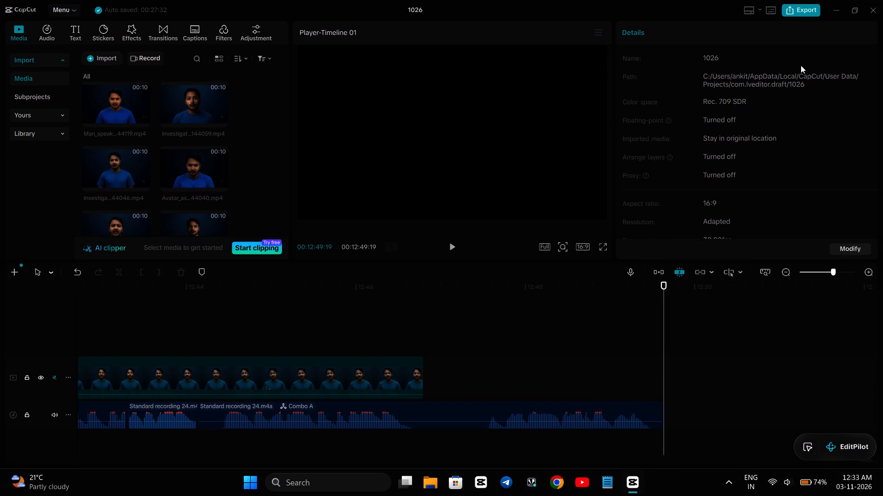
Open the export settings for project 1026 and set the export destination to the capcut folder on drive D.
click(799, 7)
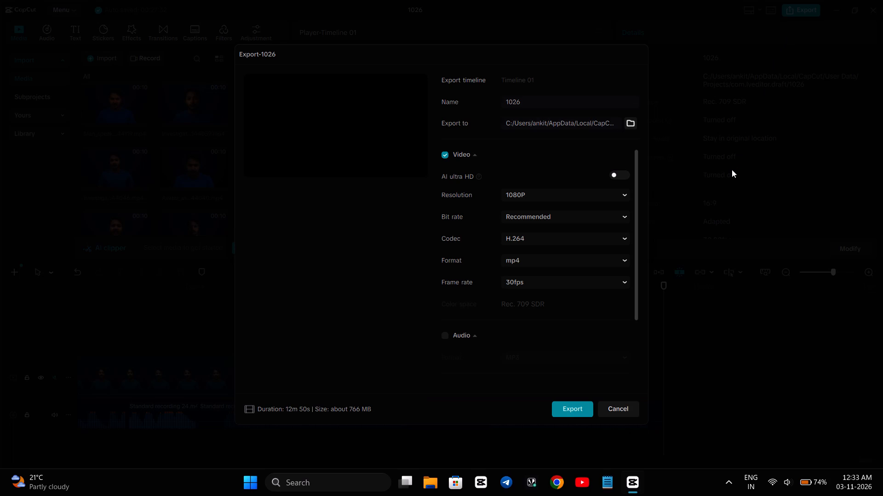
click(630, 122)
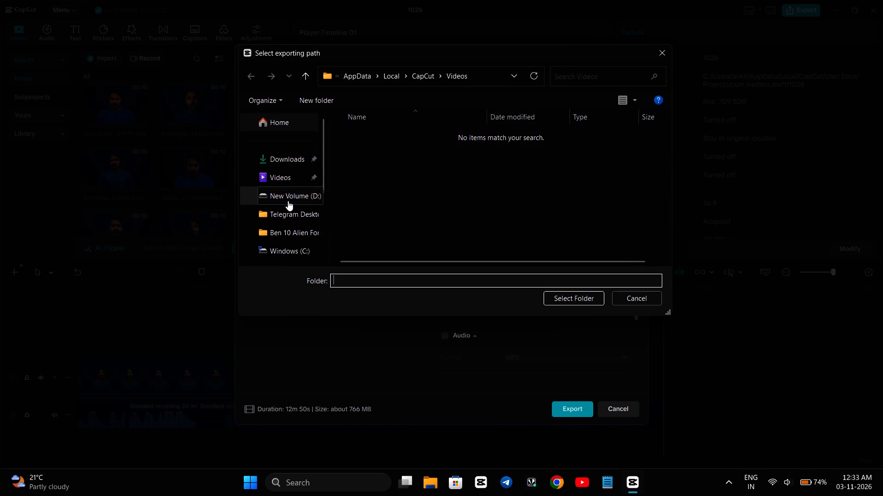
scroll(306, 174, down, 1)
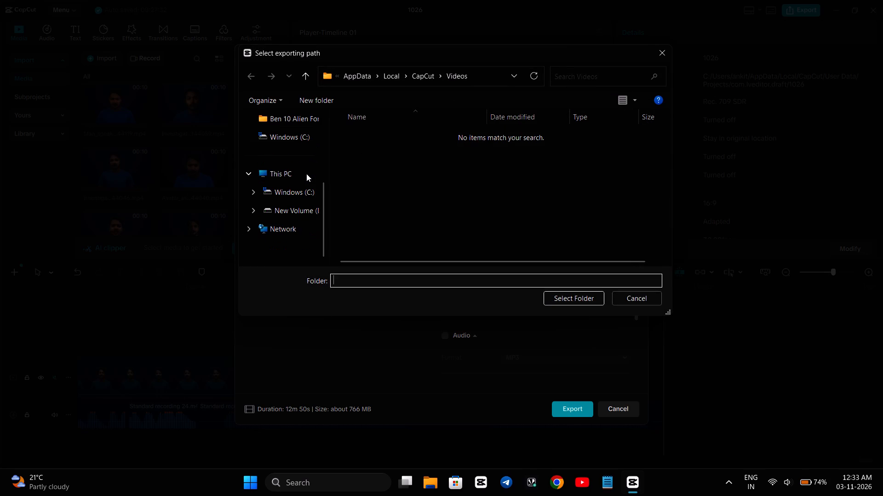
scroll(306, 174, down, 1)
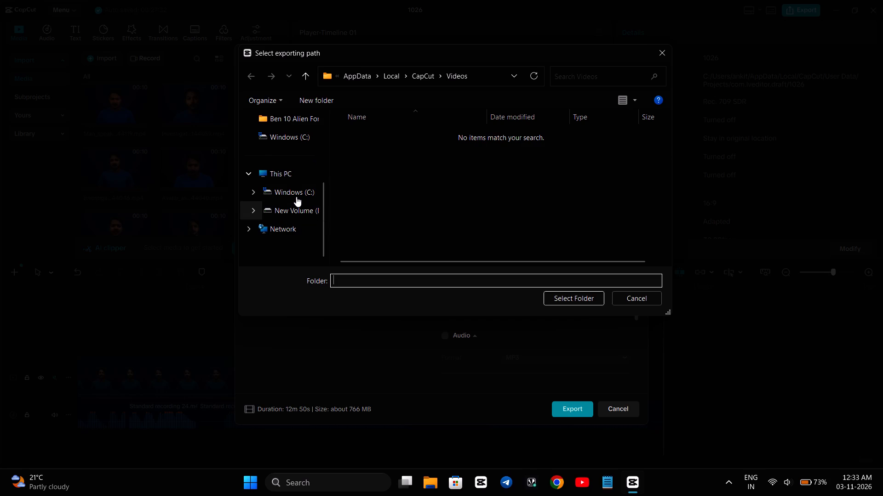
click(295, 204)
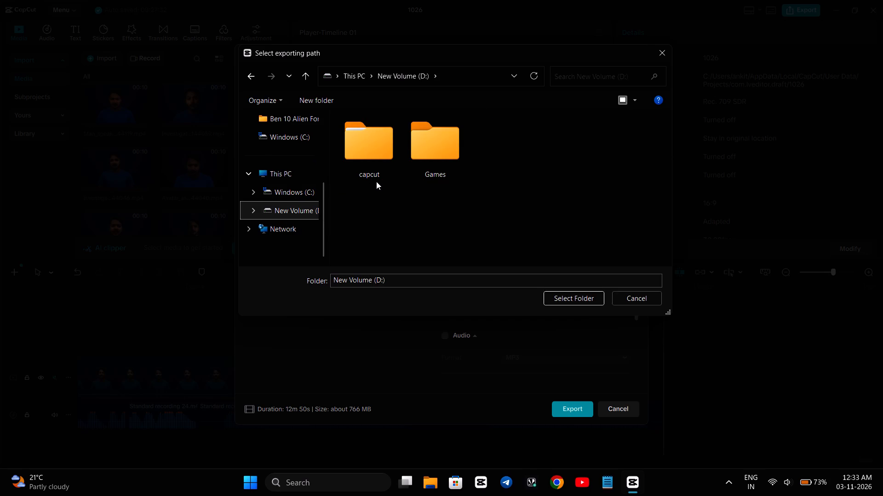
click(372, 160)
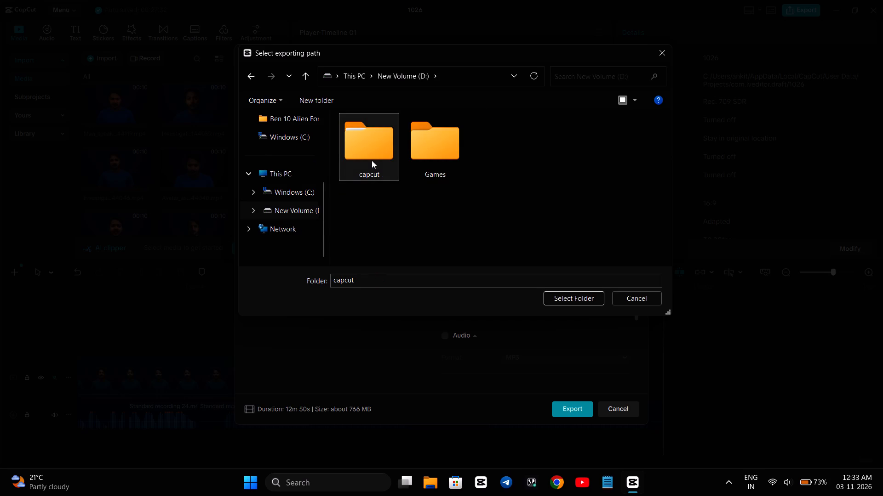
double_click(372, 160)
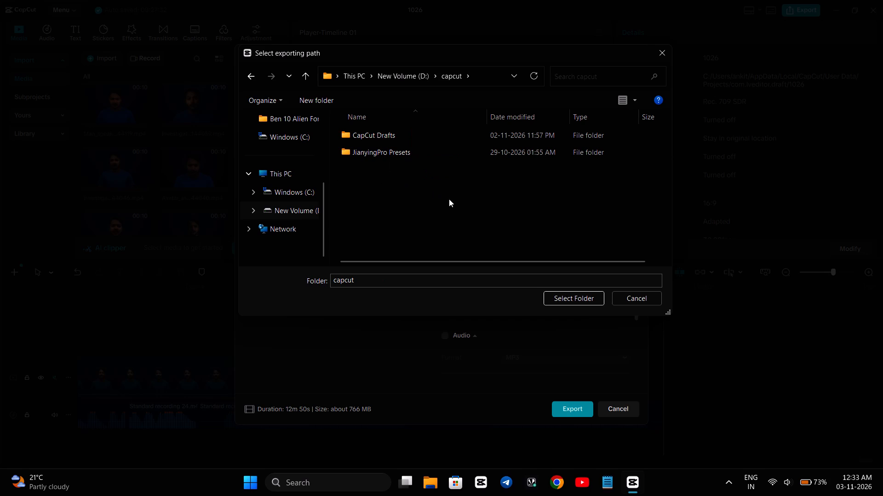
click(572, 303)
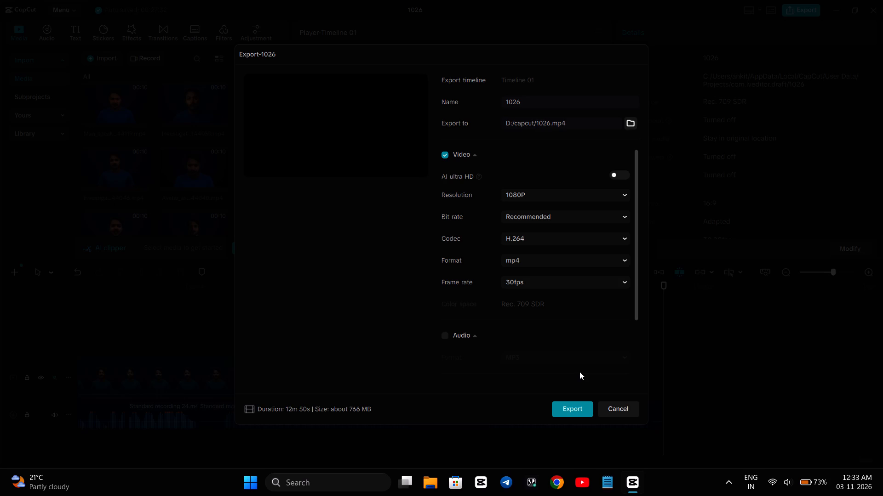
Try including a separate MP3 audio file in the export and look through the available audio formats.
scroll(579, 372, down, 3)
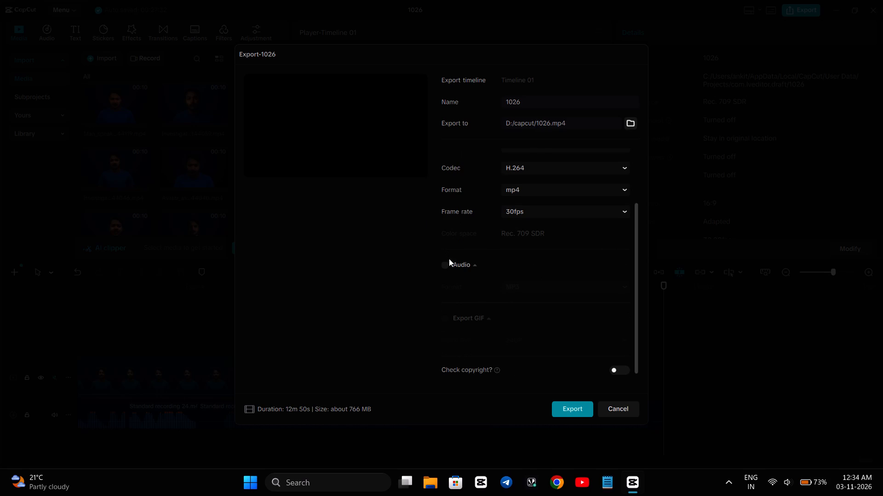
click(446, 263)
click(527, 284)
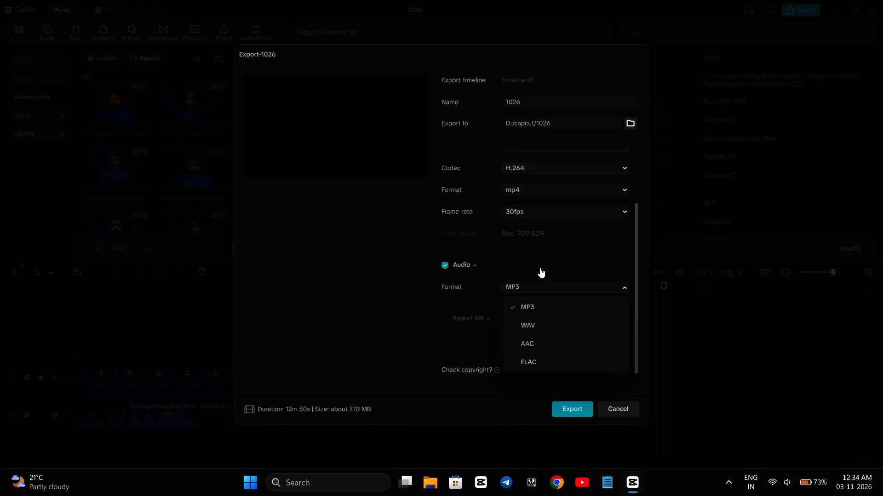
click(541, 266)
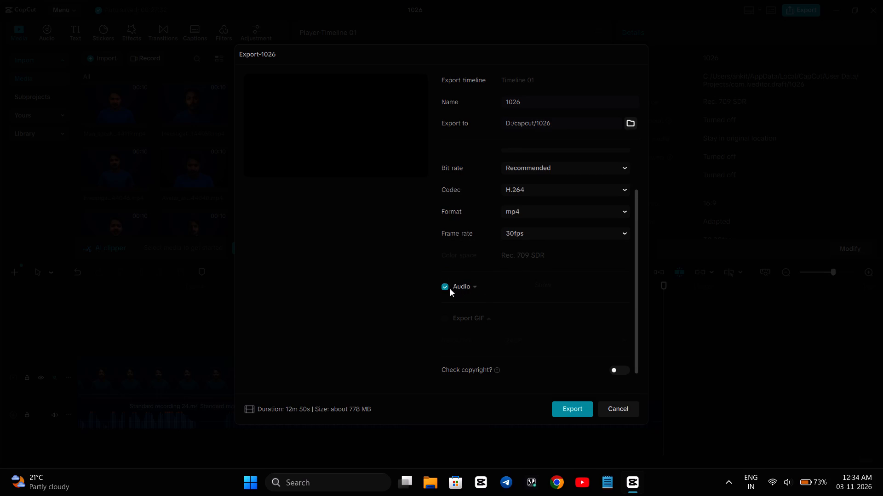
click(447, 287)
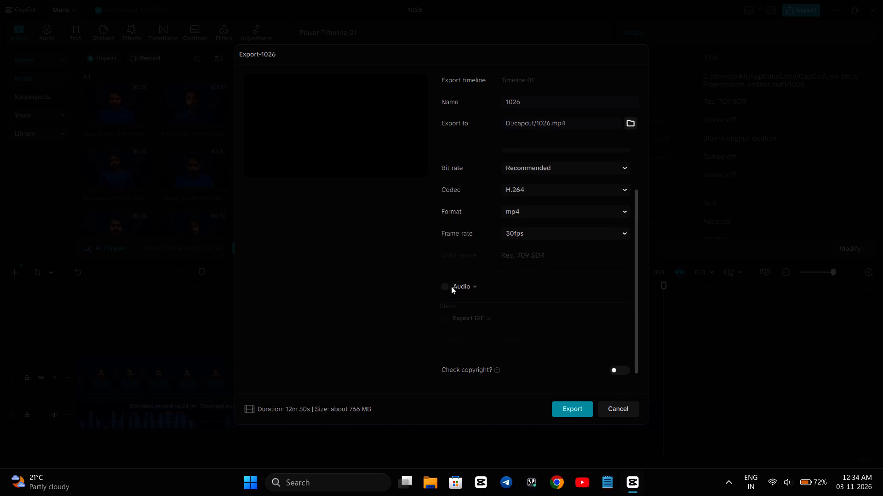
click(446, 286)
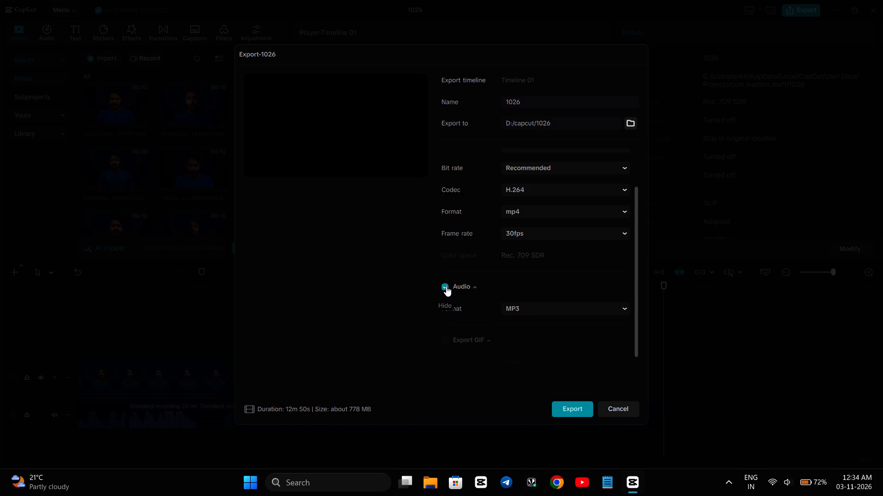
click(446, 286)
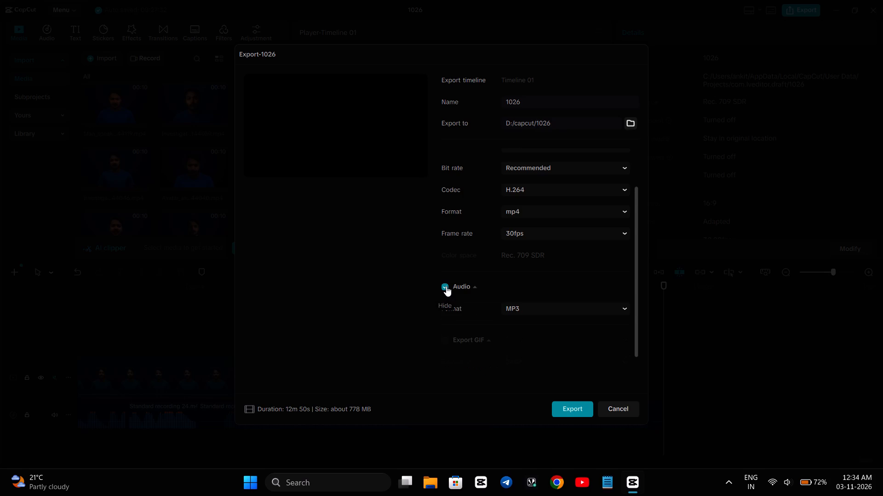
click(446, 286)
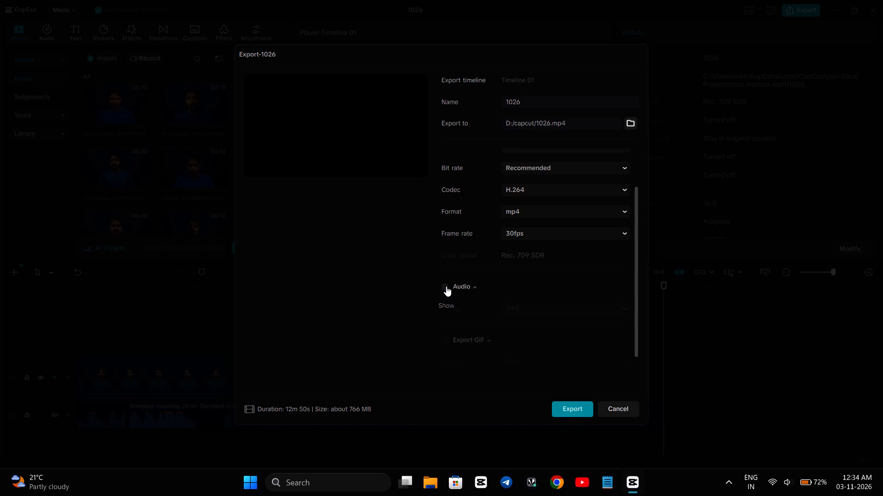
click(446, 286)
Review the remaining export settings and export video 1026 as a 1080P, H.264, 30fps mp4, dismissing the background-export tip.
scroll(529, 304, down, 2)
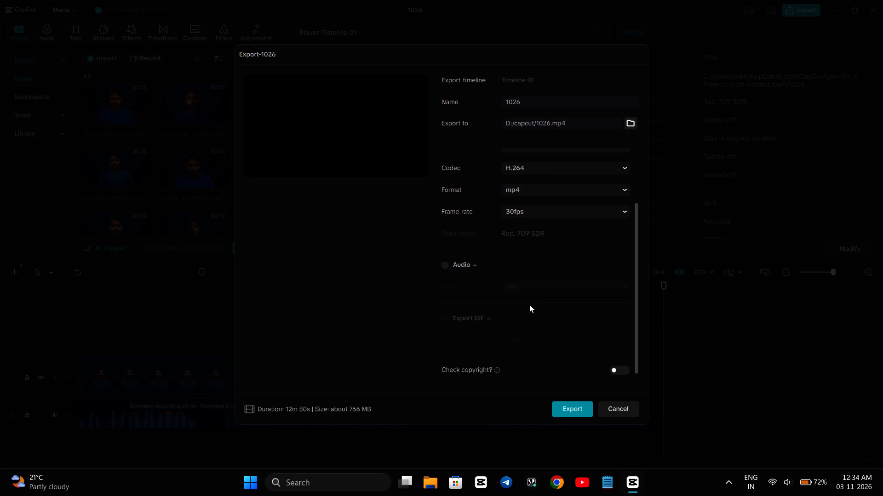
scroll(529, 304, up, 2)
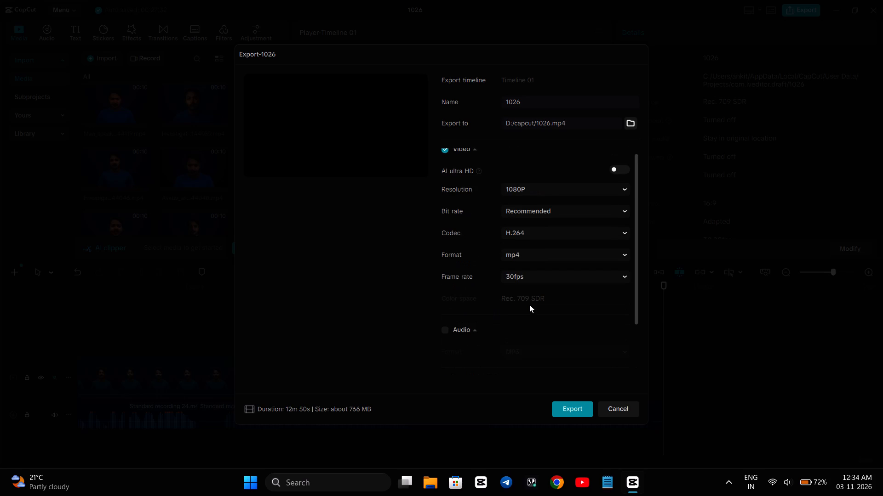
click(522, 75)
click(570, 404)
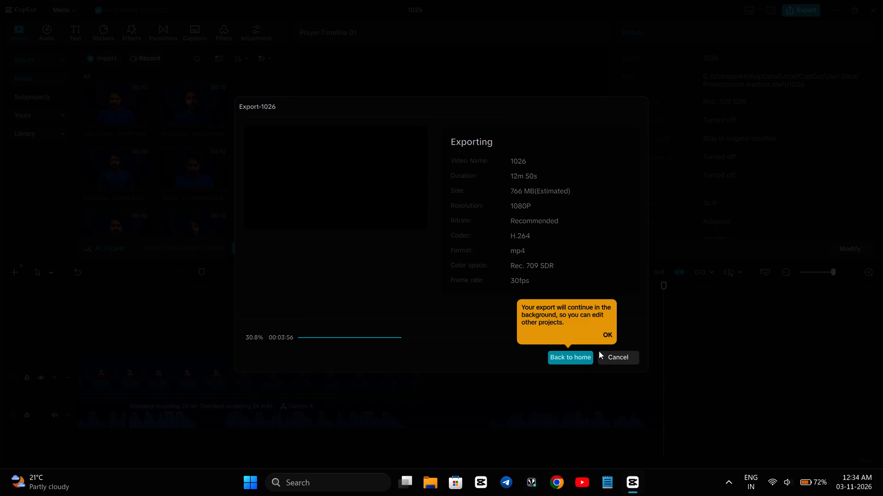
click(608, 332)
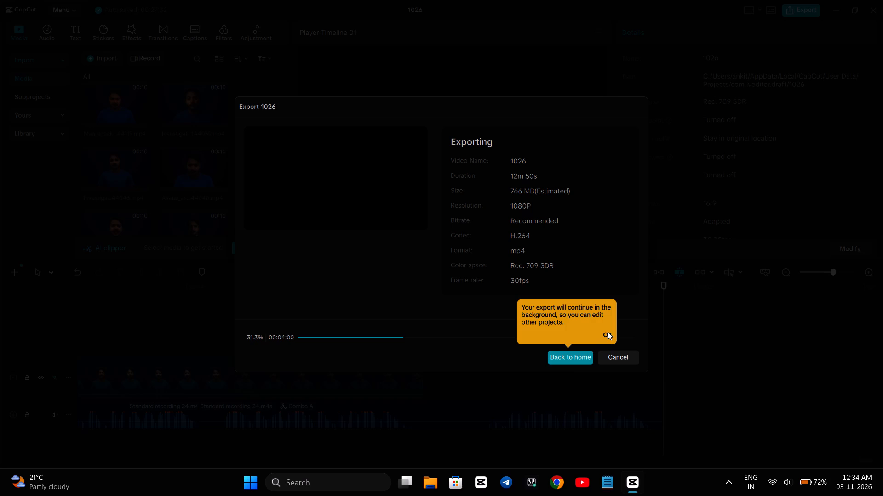
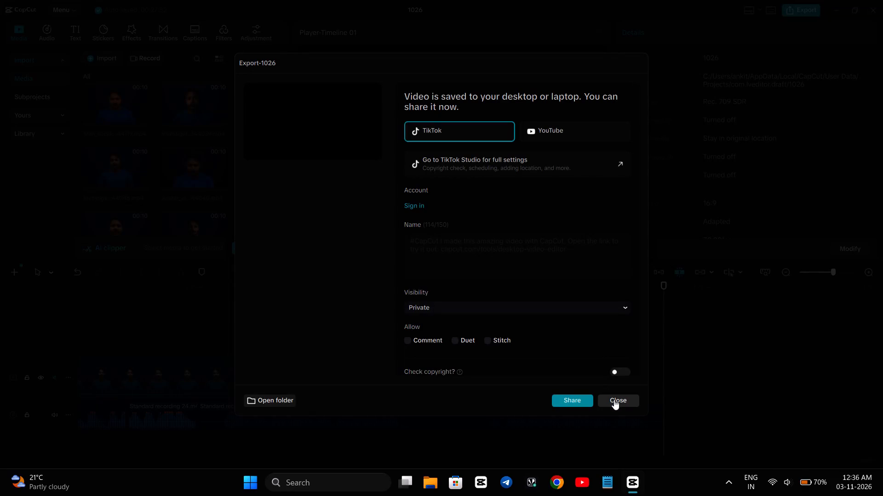
Dismiss the finished export's sharing page without sharing, and close project 1026 and the video editor.
click(614, 400)
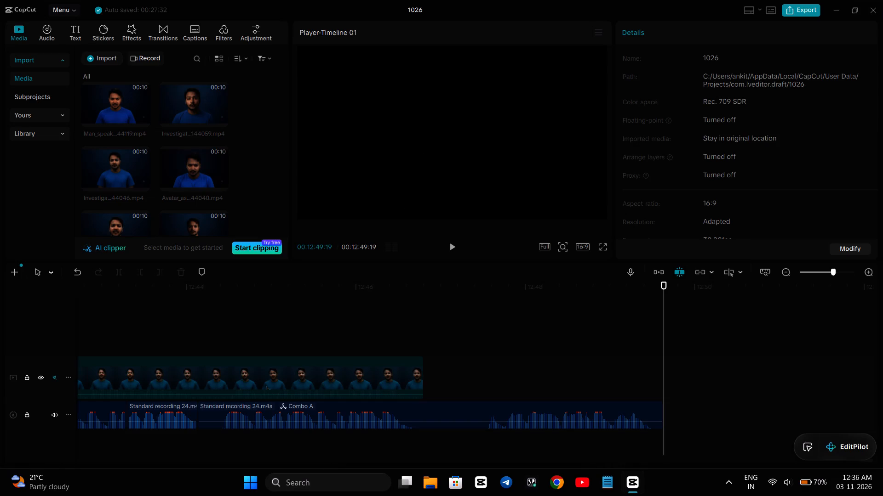
click(869, 5)
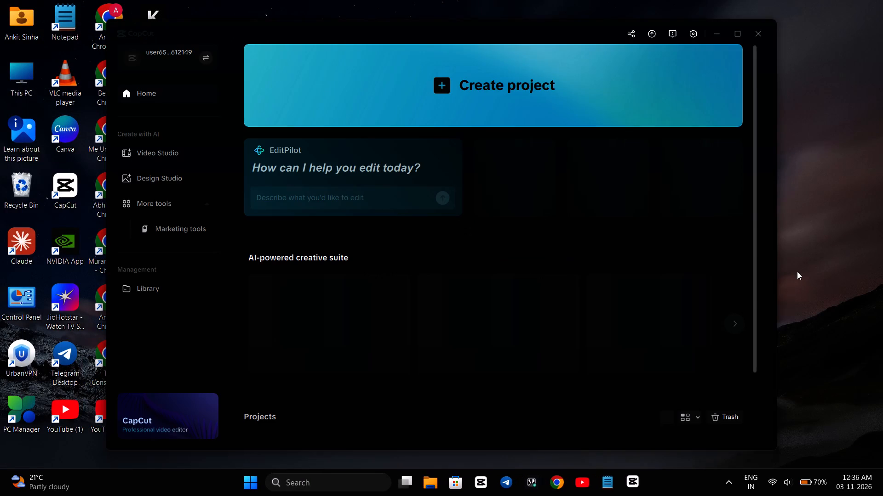
click(760, 31)
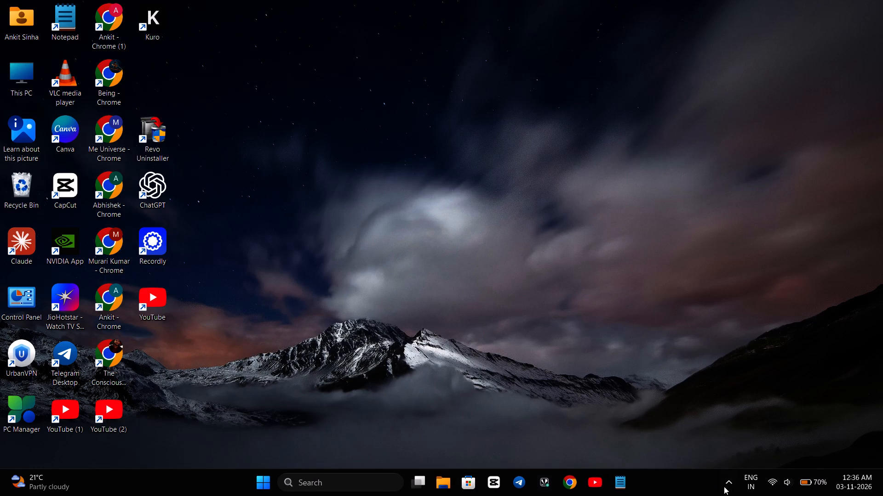
Turn off the computer's Wi-Fi.
click(793, 486)
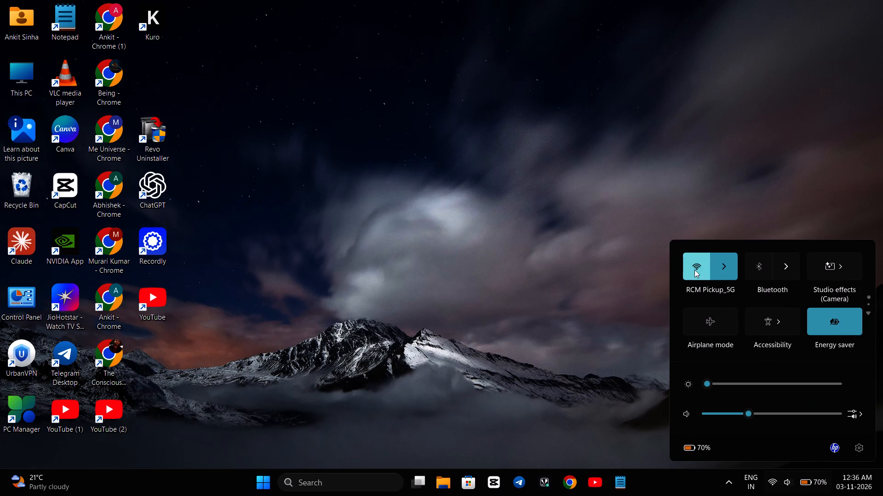
click(695, 268)
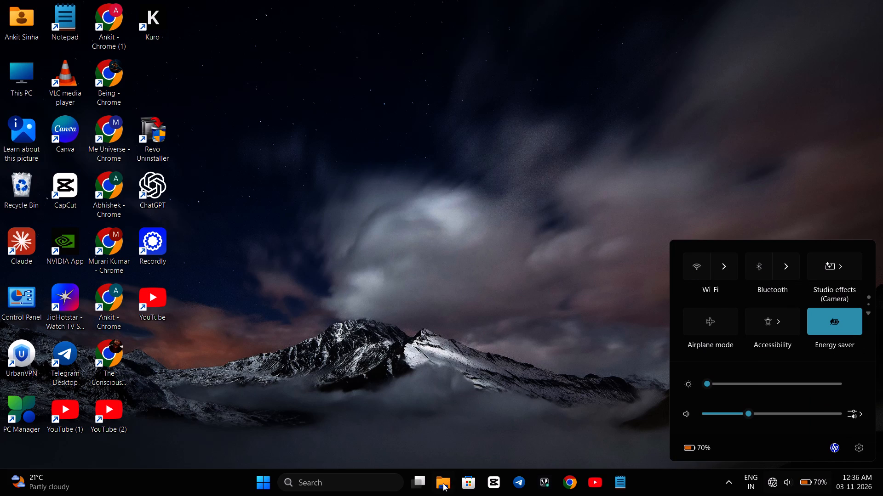
Switch to File Explorer, look through the contents of drives D and C, and close the window.
click(443, 483)
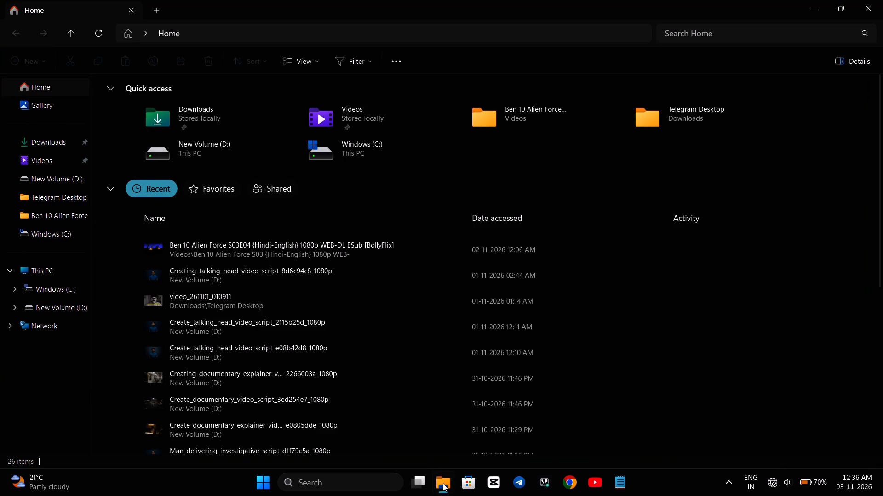
click(55, 305)
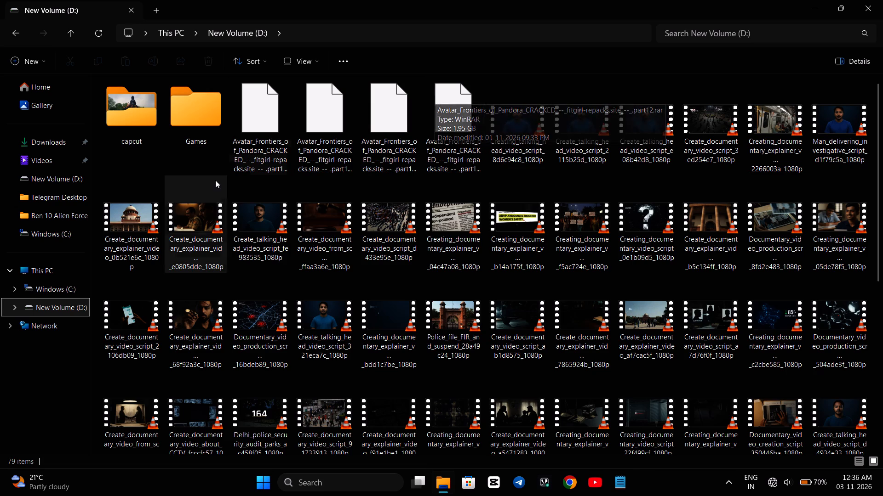
click(62, 294)
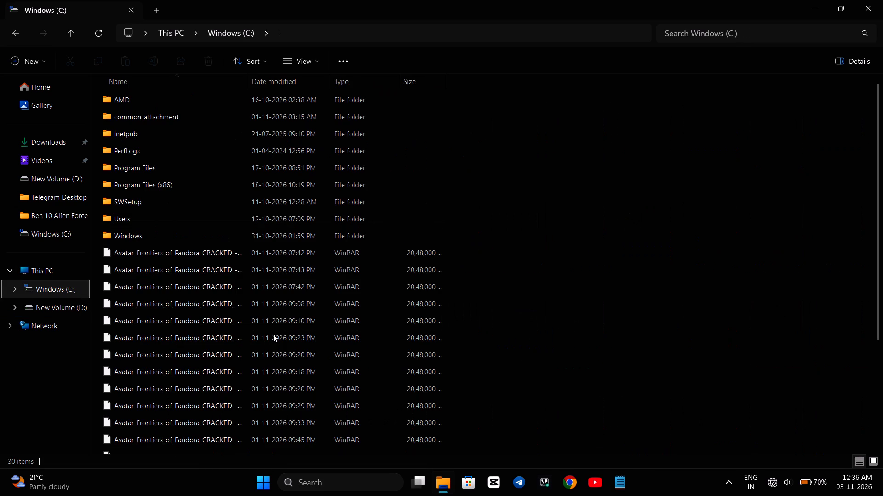
scroll(273, 334, down, 6)
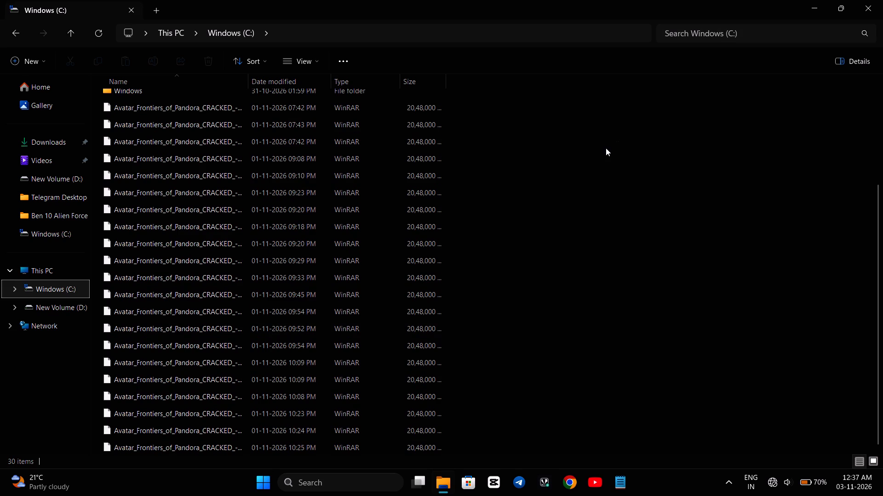
scroll(355, 394, down, 5)
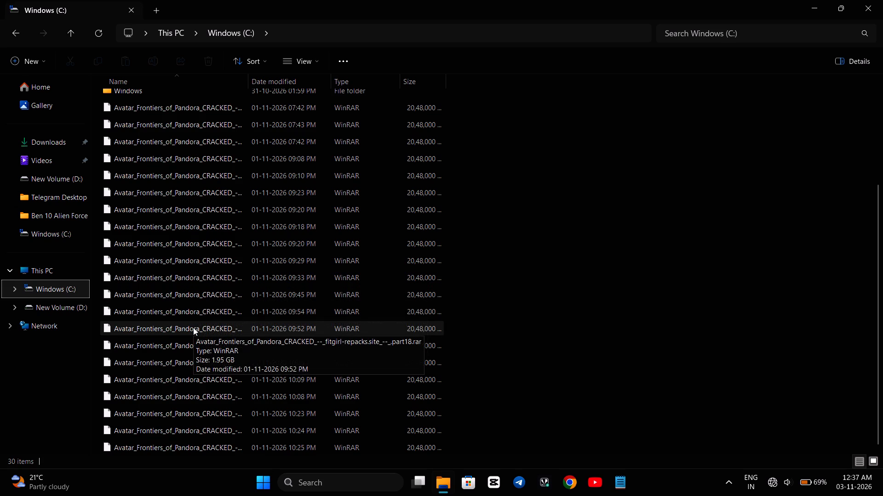
click(878, 1)
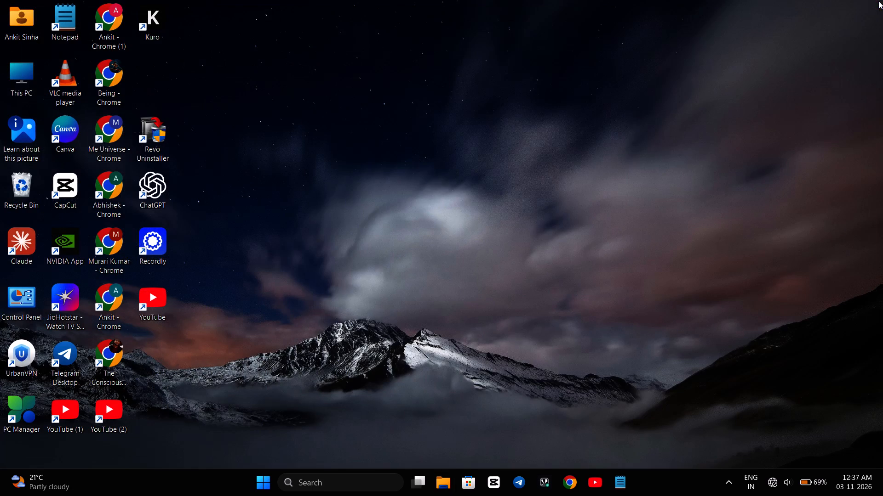
Open the exported 1026 video from the capcut folder on drive D in VLC and play it full screen.
click(444, 480)
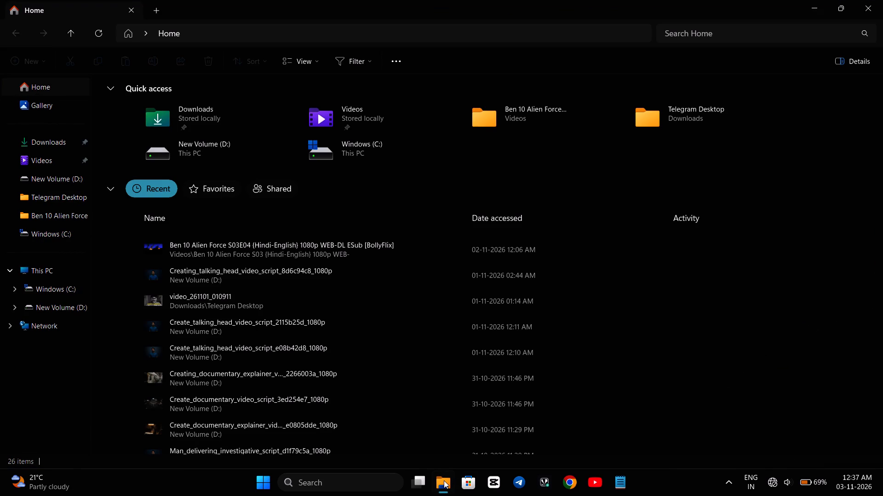
click(83, 312)
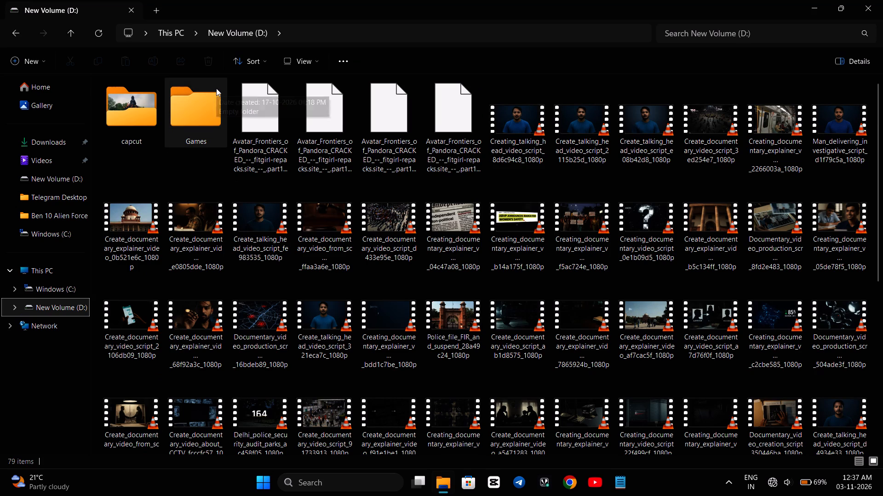
double_click(141, 99)
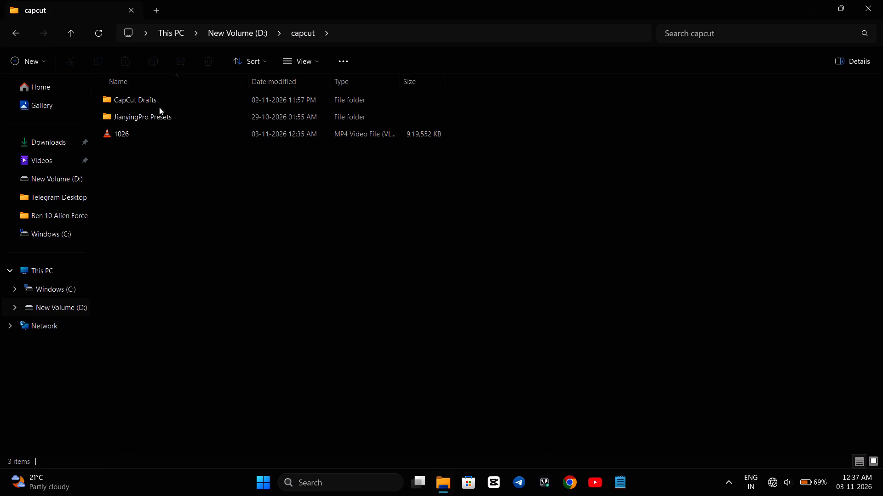
double_click(161, 130)
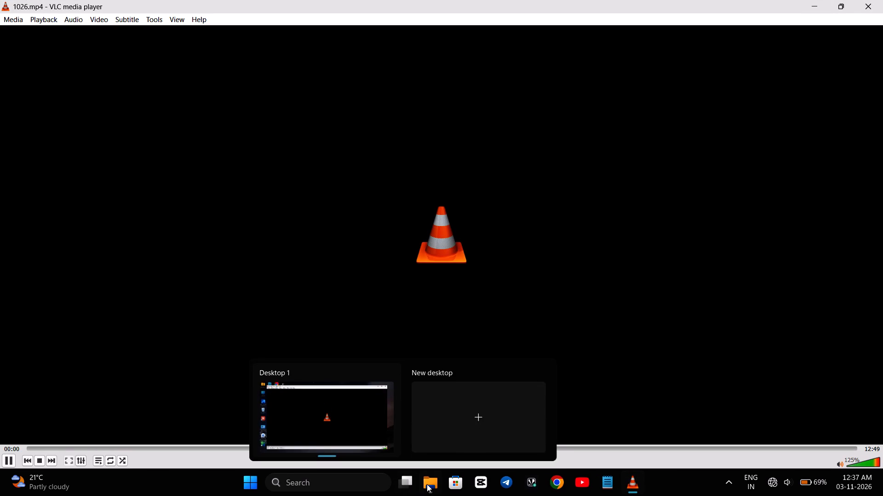
click(477, 382)
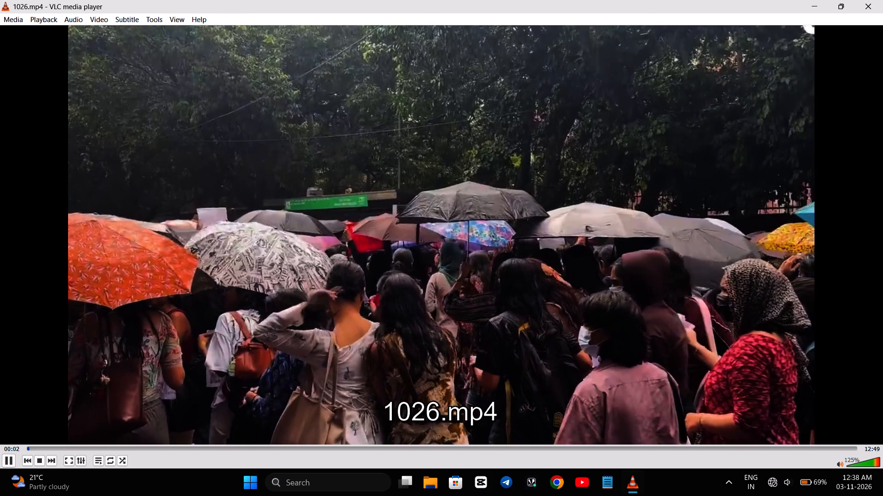
key(f)
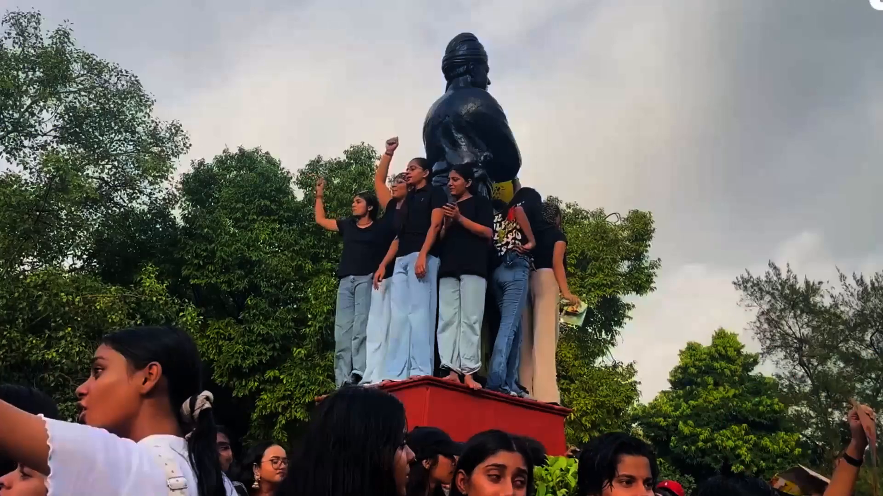